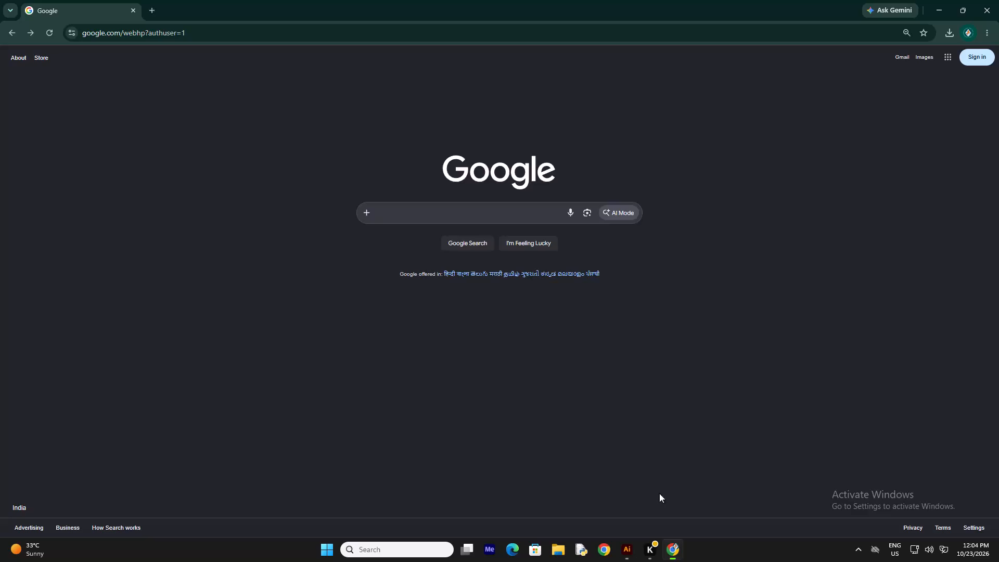
Go back to the new tab page and remove the recent searches from the search box suggestions.
{"action": "double_click", "coordinate": [9, 35]}
{"action": "left_click", "coordinate": [8, 34]}
{"action": "left_click", "coordinate": [416, 232]}
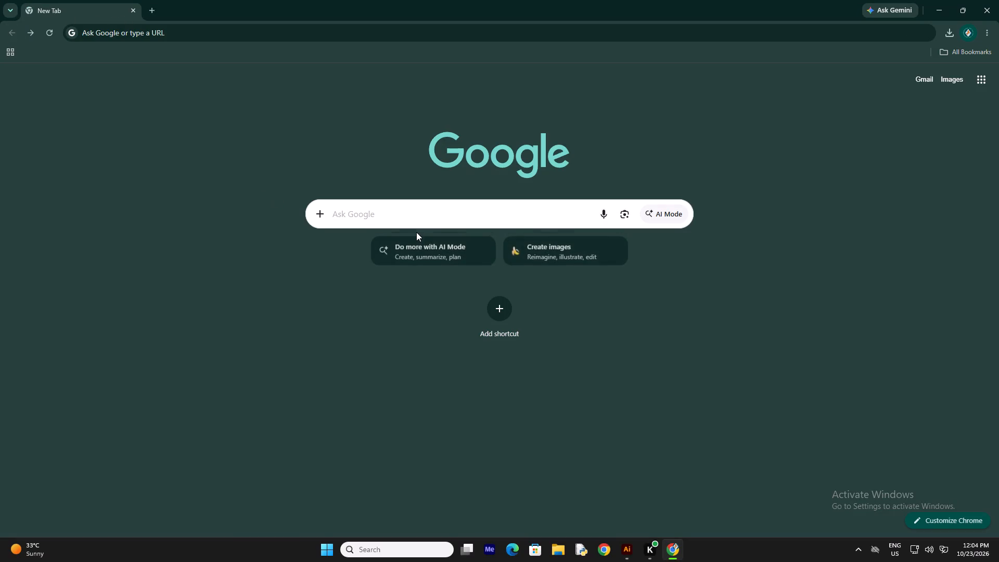
{"action": "left_click", "coordinate": [407, 214]}
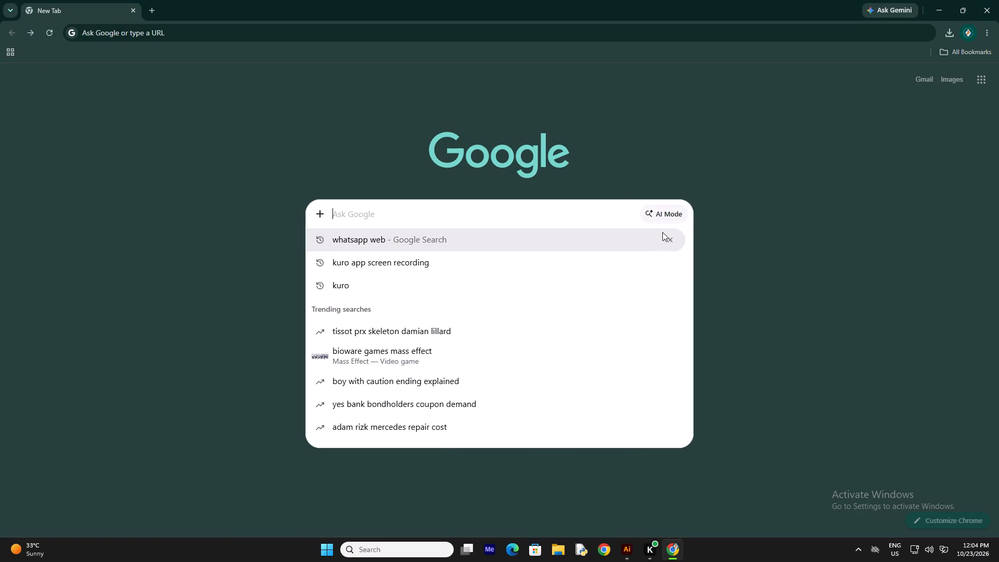
{"action": "left_click", "coordinate": [667, 240]}
{"action": "double_click", "coordinate": [668, 240]}
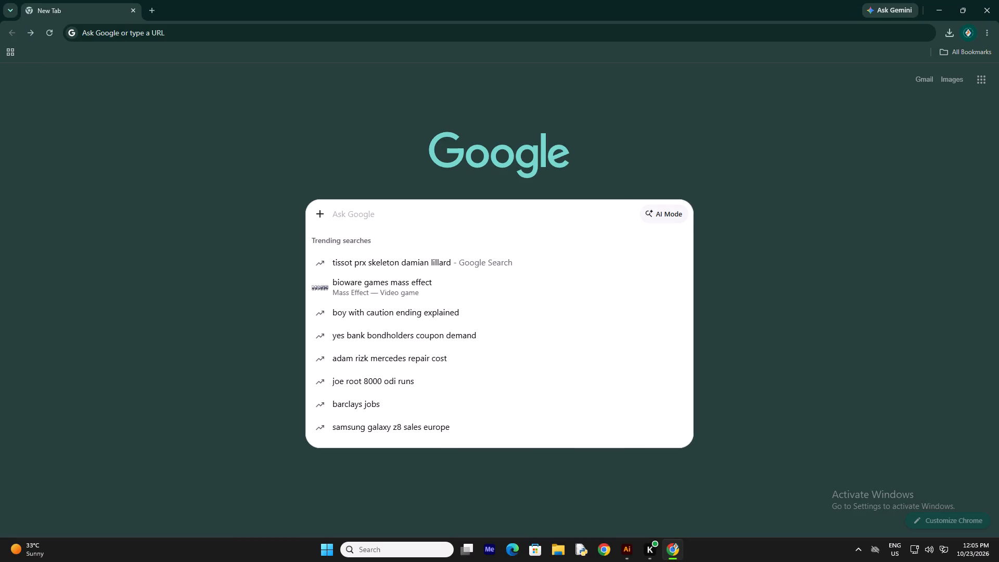
{"action": "left_click", "coordinate": [523, 201]}
{"action": "left_click_drag", "start_coordinate": [643, 156], "coordinate": [655, 160]}
Delete all of today's entries from the browser history and return to the new tab page.
{"action": "left_click", "coordinate": [980, 37]}
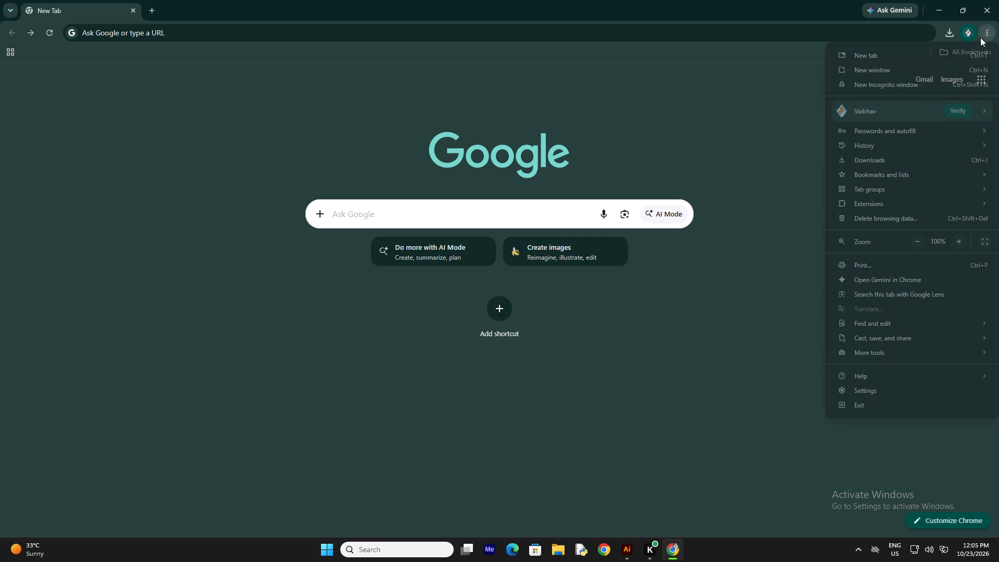
{"action": "left_click", "coordinate": [843, 147]}
{"action": "left_click", "coordinate": [718, 138]}
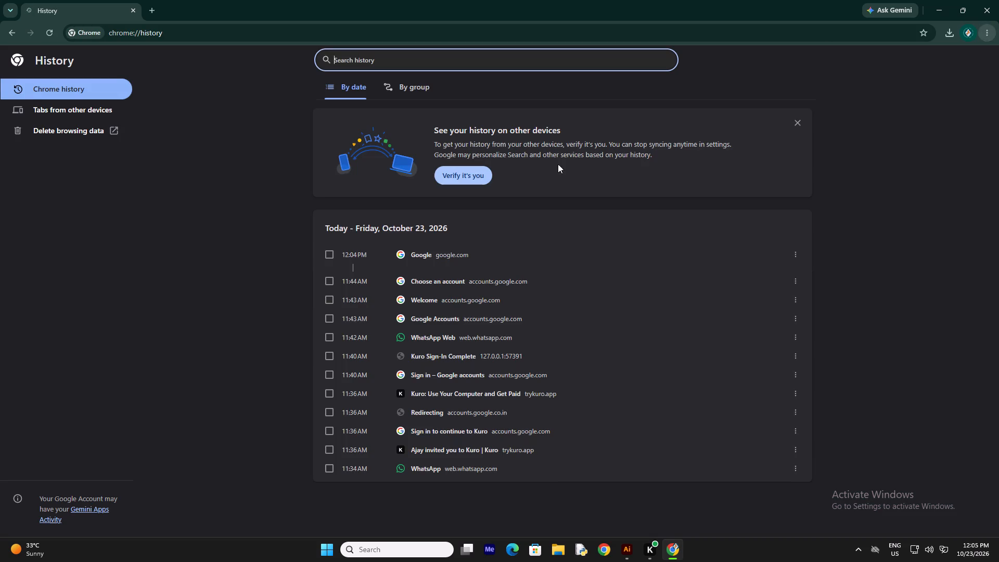
{"action": "left_click", "coordinate": [337, 251]}
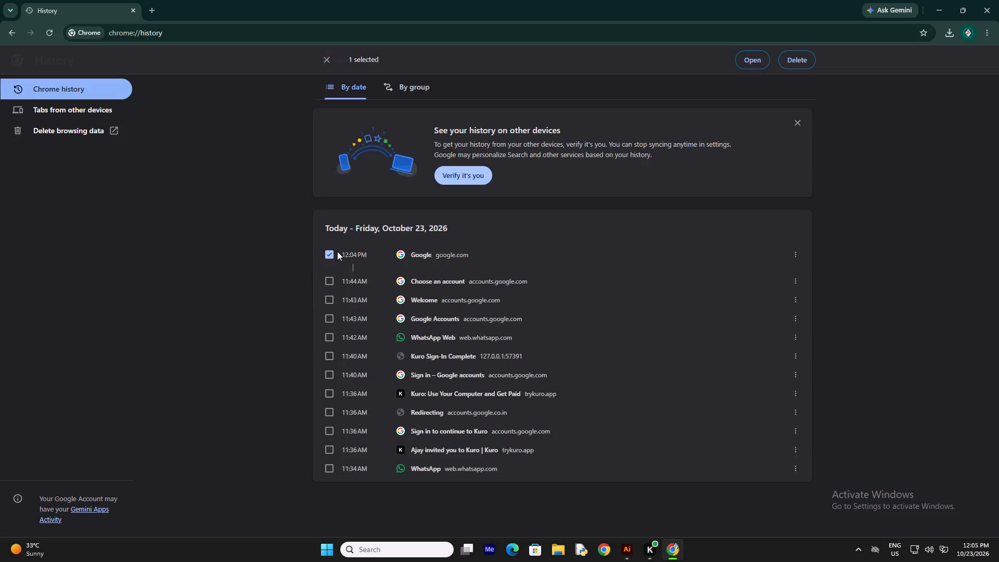
{"action": "key", "text": "ctrl+a"}
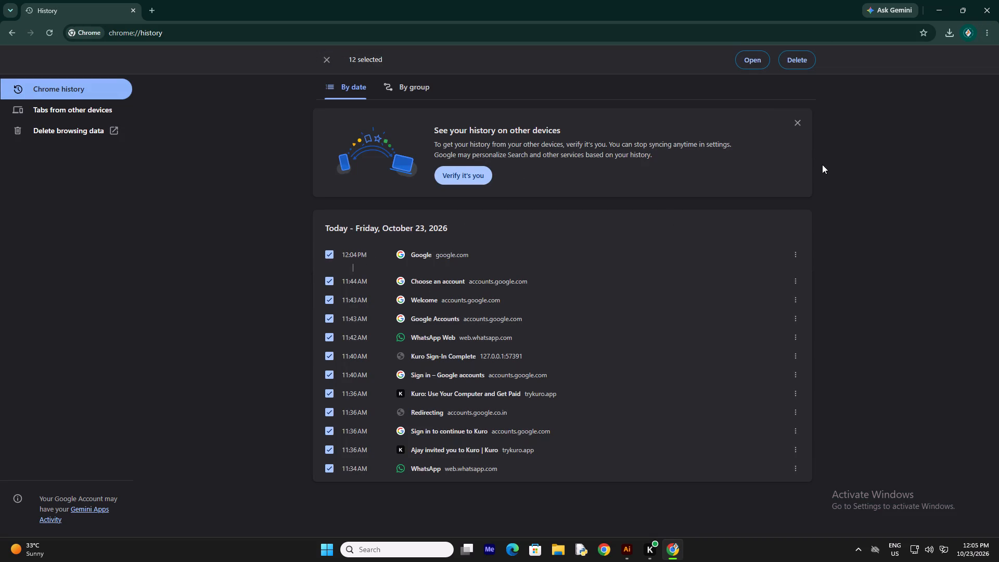
{"action": "left_click", "coordinate": [802, 124]}
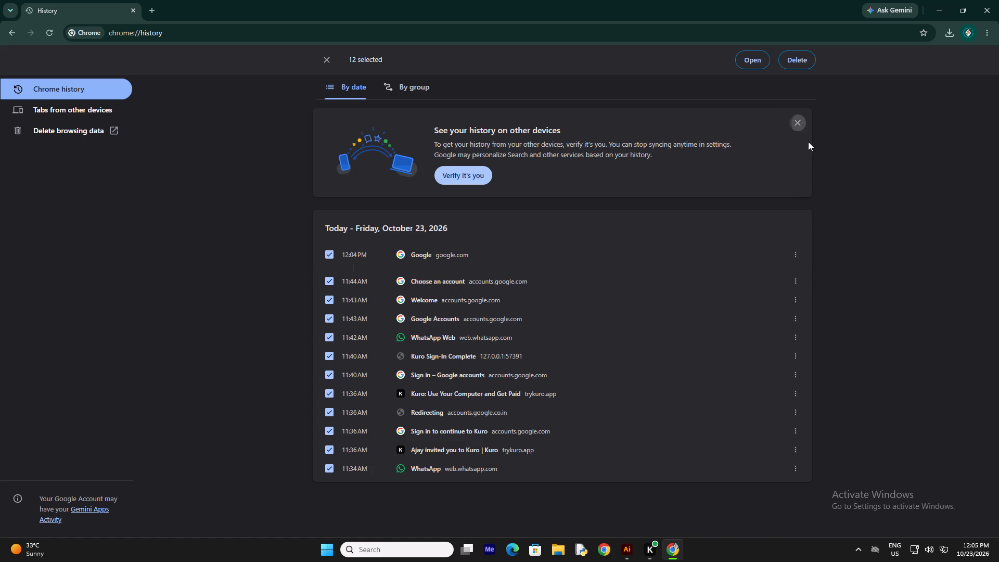
{"action": "key", "text": "Delete"}
{"action": "left_click", "coordinate": [600, 309]}
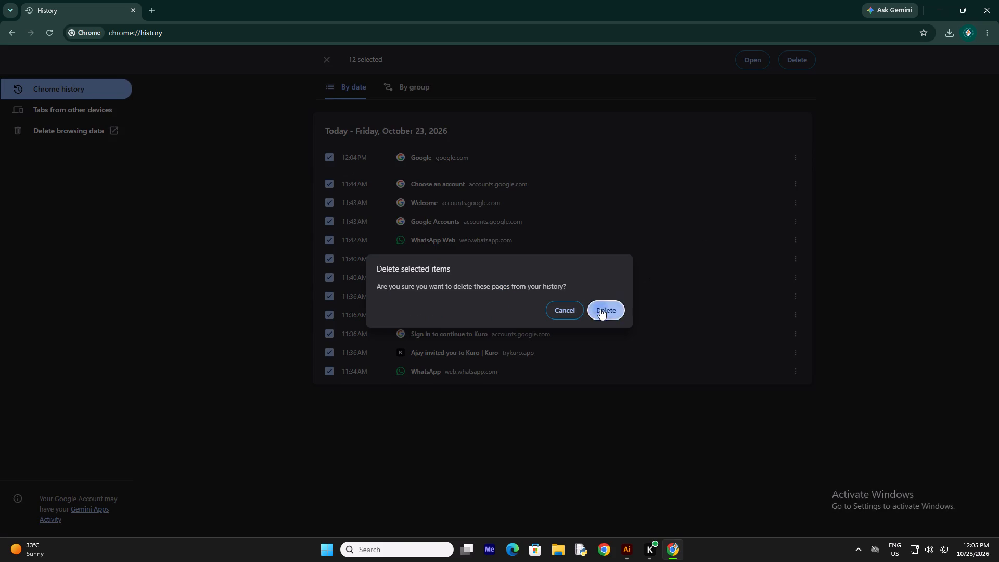
{"action": "left_click", "coordinate": [13, 39]}
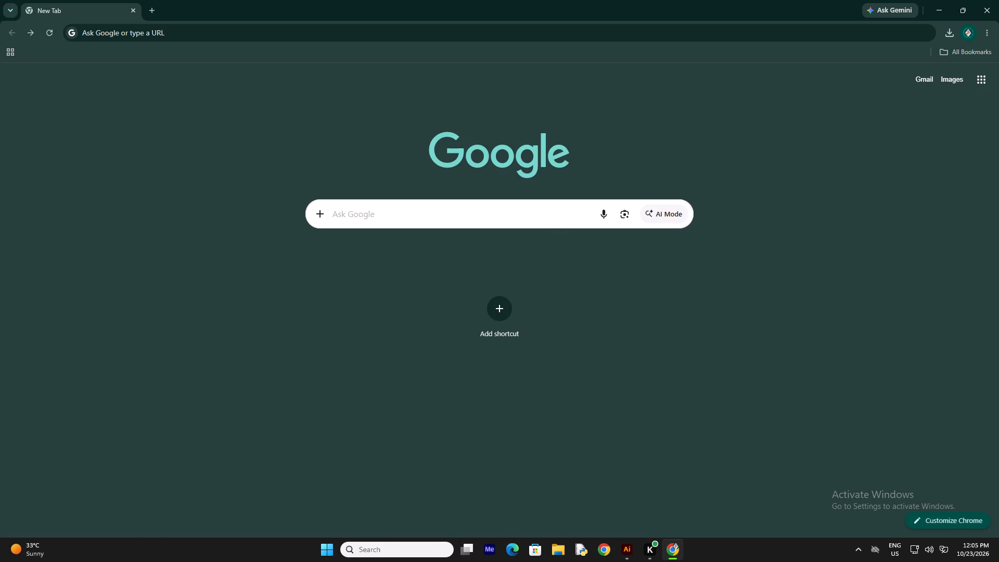
Search Google for "vk logo".
{"action": "left_click", "coordinate": [361, 224]}
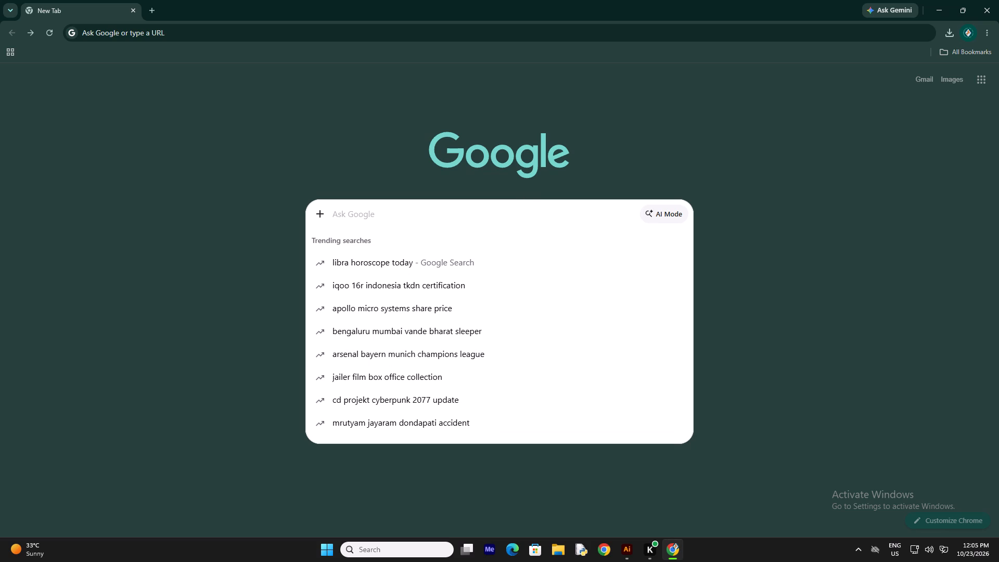
{"action": "left_click", "coordinate": [362, 214]}
{"action": "type", "text": "vk"}
{"action": "key", "text": "space"}
{"action": "type", "text": "lo"}
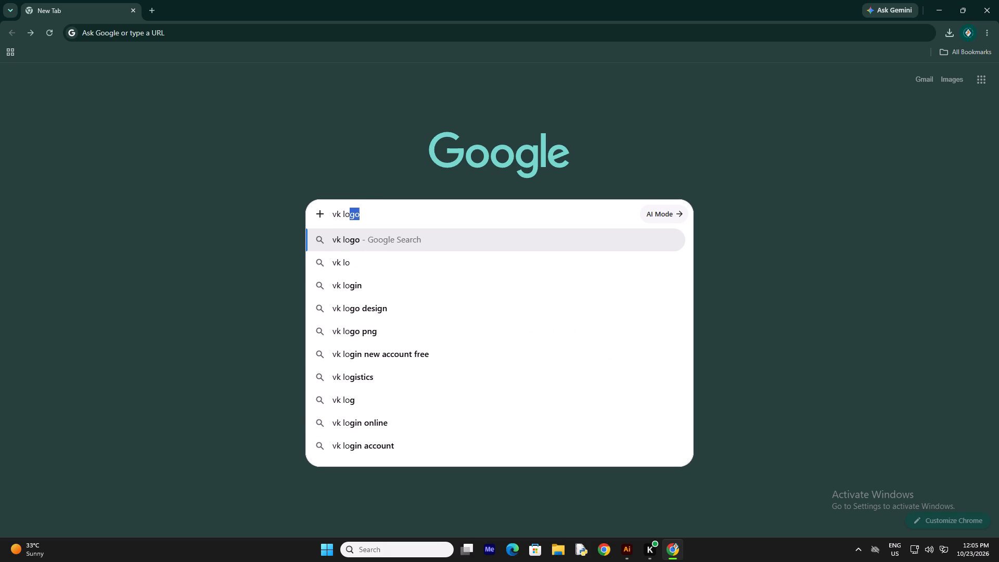
{"action": "type", "text": "go"}
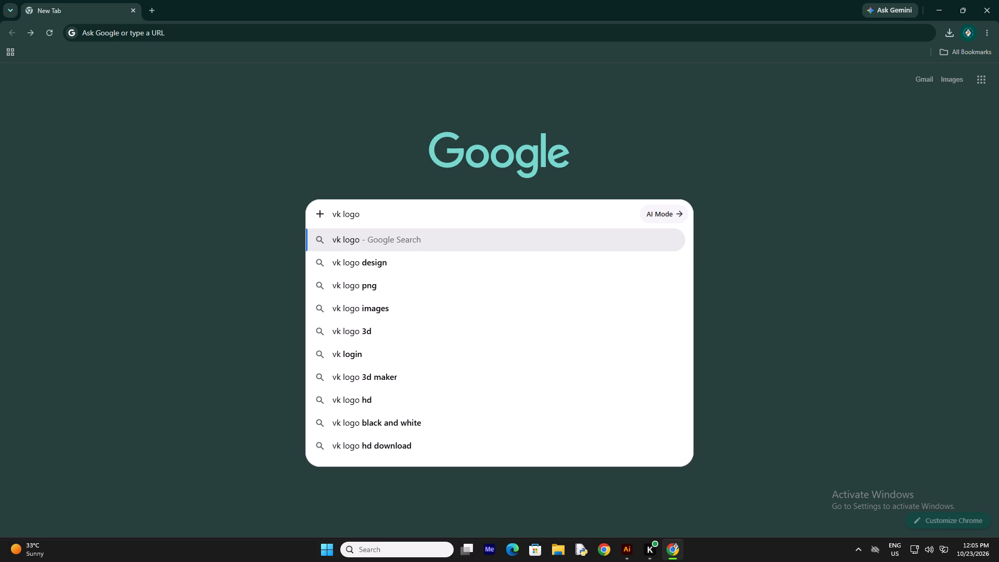
{"action": "key", "text": "space"}
{"action": "left_click", "coordinate": [374, 233]}
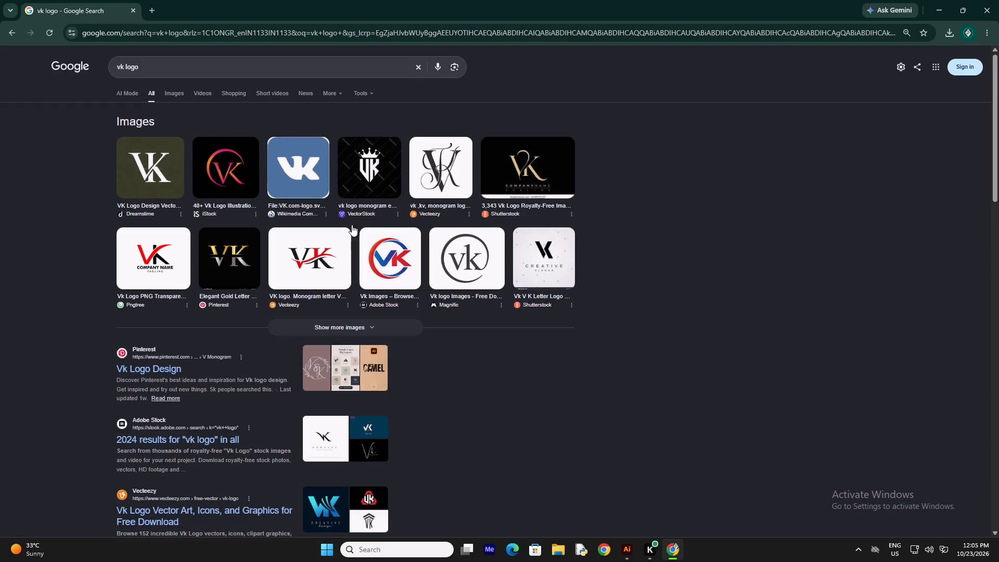
Copy the Adobe Stock image of the red and blue VK logo with the circular swoosh.
{"action": "left_click", "coordinate": [380, 273]}
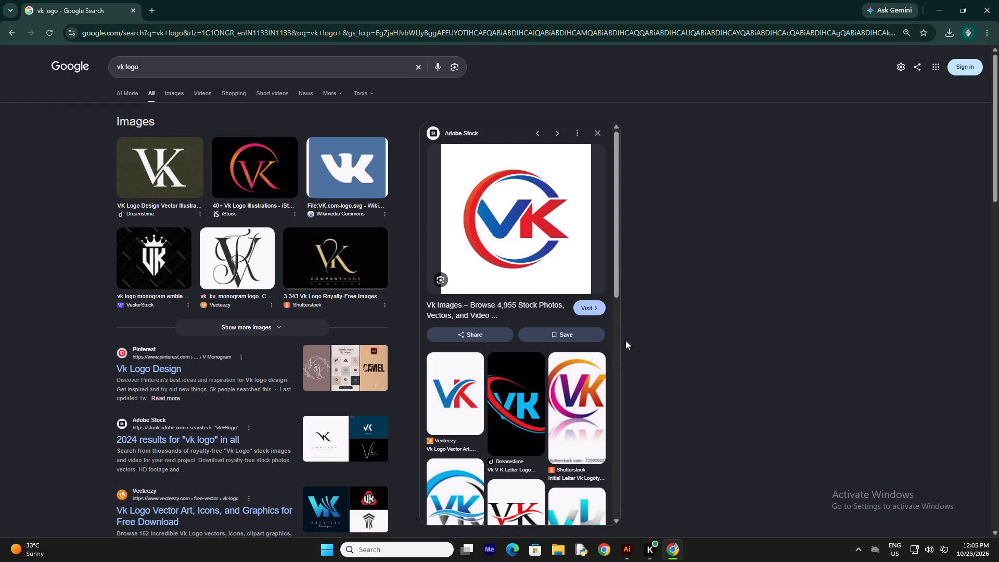
{"action": "right_click", "coordinate": [484, 240]}
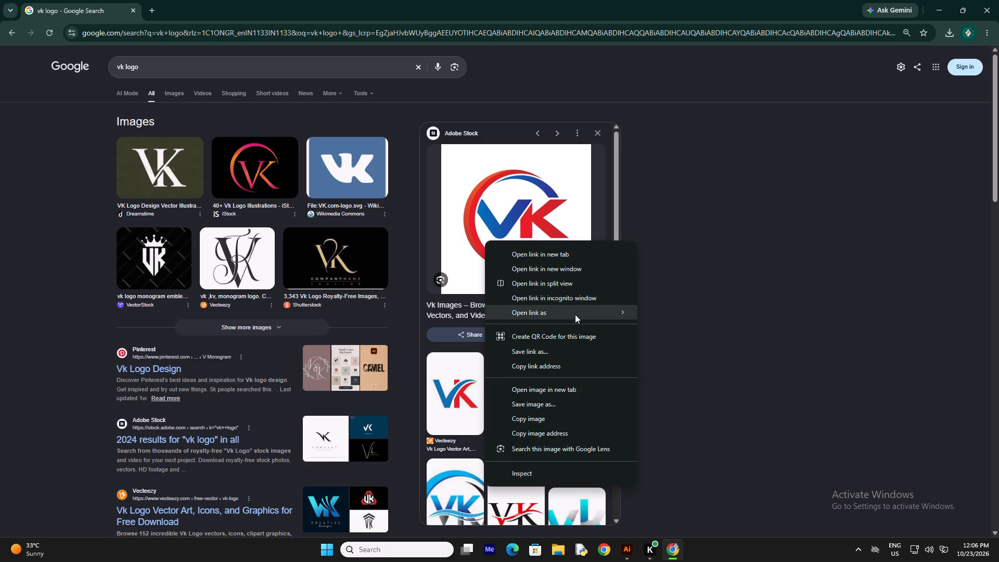
{"action": "left_click", "coordinate": [543, 418]}
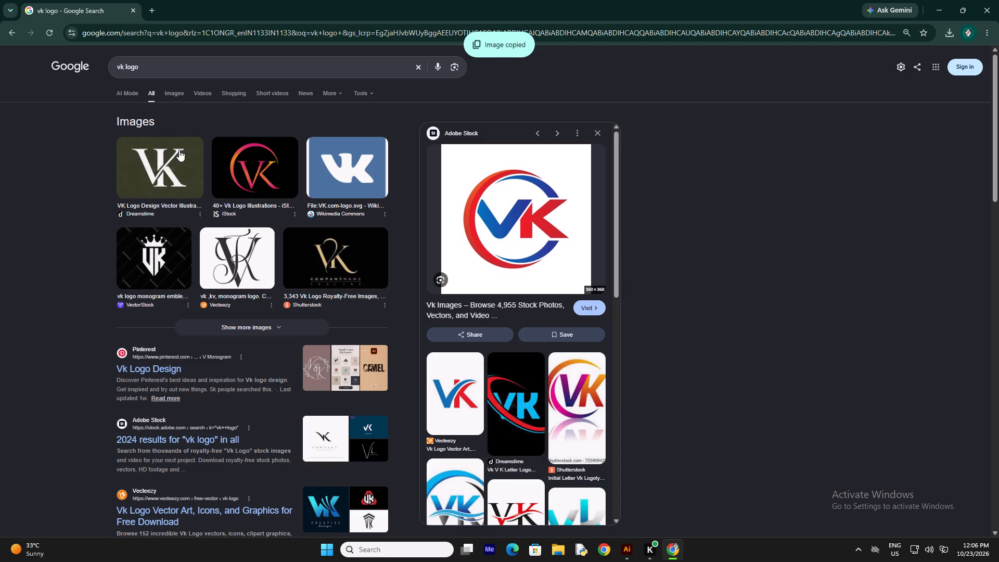
Return to the new tab page and remove the "vk logo" entry from the recent searches.
{"action": "left_click", "coordinate": [8, 27]}
{"action": "left_click_drag", "start_coordinate": [9, 29], "coordinate": [16, 34]}
{"action": "triple_click", "coordinate": [11, 34]}
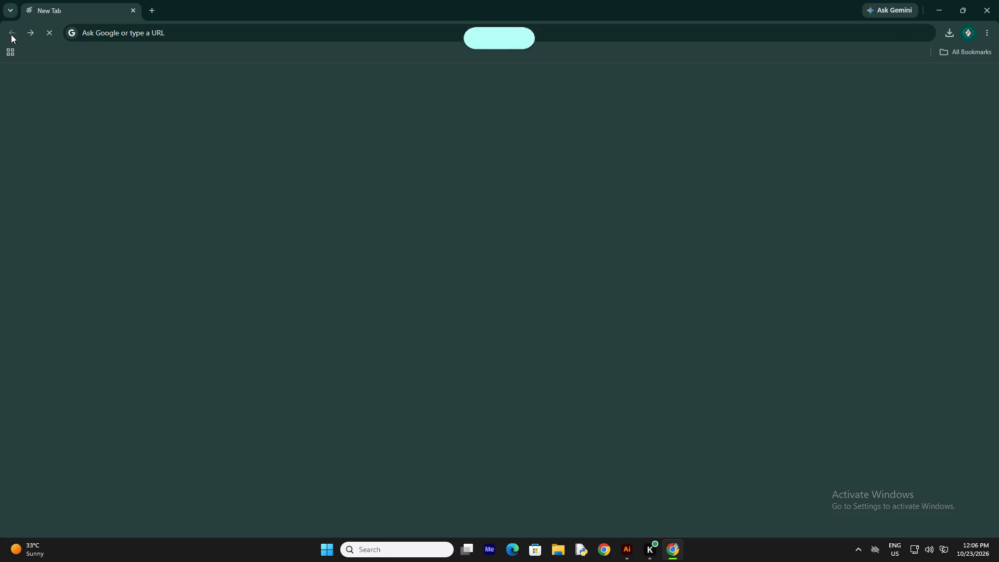
{"action": "left_click", "coordinate": [456, 225]}
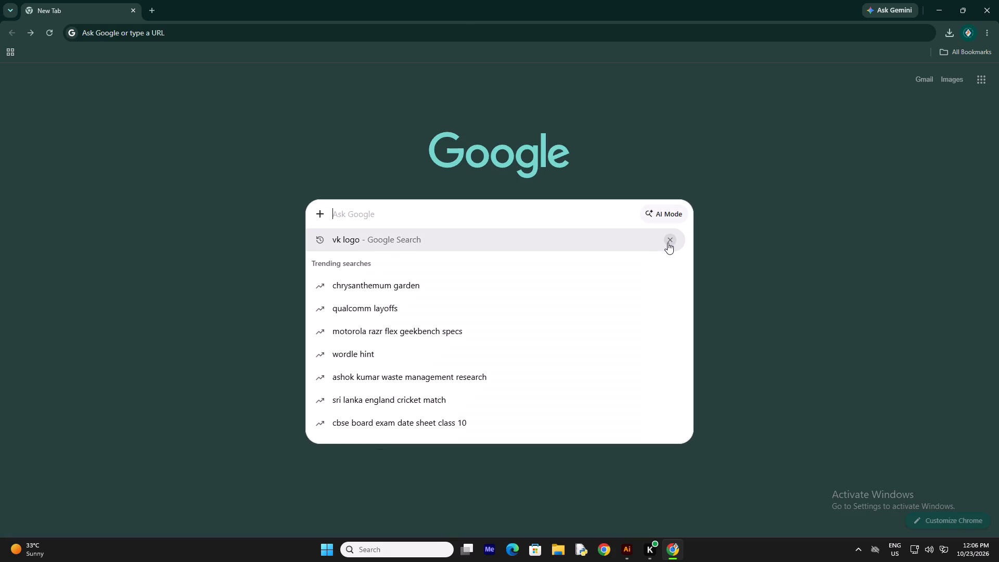
{"action": "left_click", "coordinate": [668, 242]}
Switch to Illustrator, paste the copied logo and stretch it over nearly the whole artboard, about 1996 × 2690 px.
{"action": "left_click", "coordinate": [619, 507]}
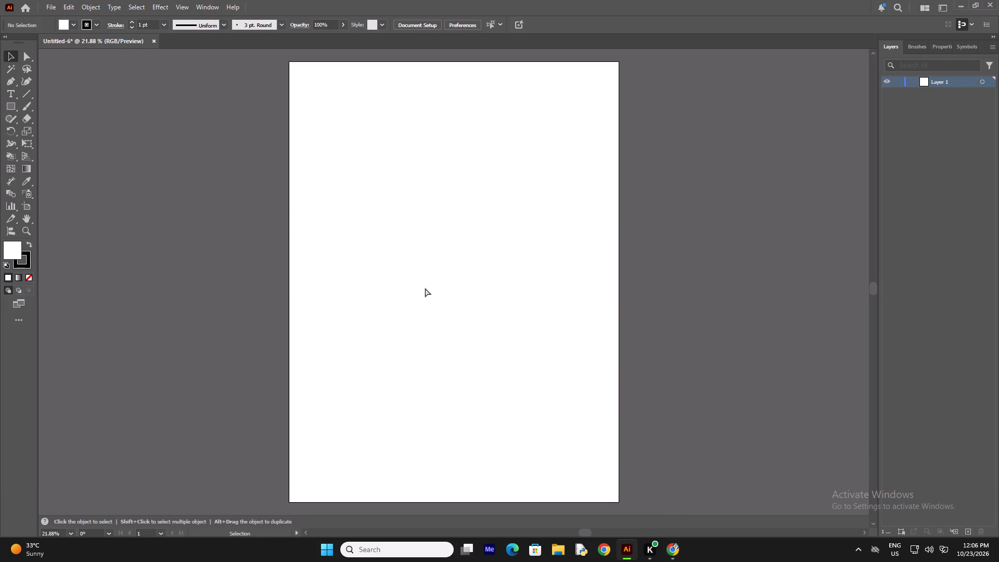
{"action": "key", "text": "ctrl+v"}
{"action": "left_click_drag", "start_coordinate": [481, 252], "coordinate": [584, 121]}
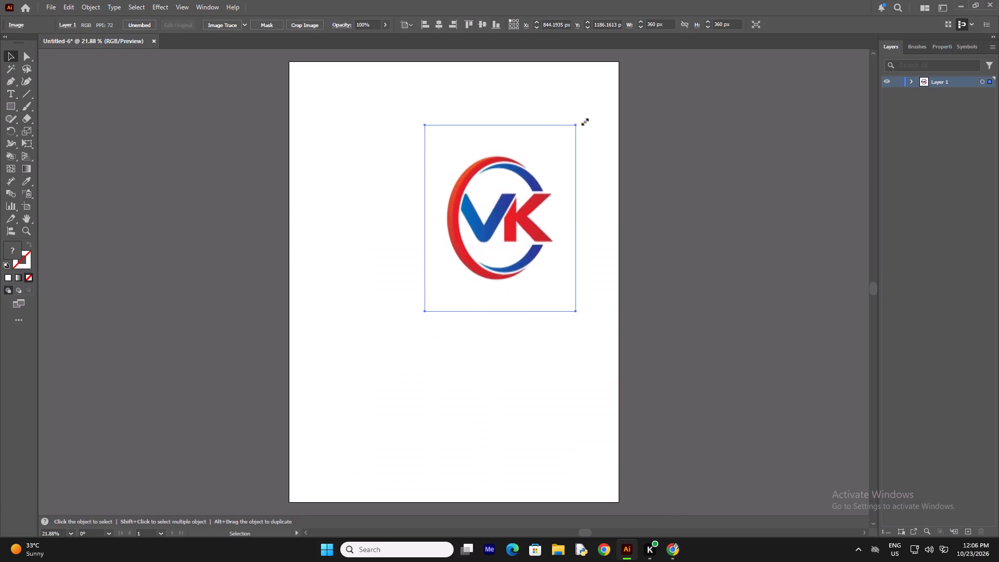
{"action": "left_click_drag", "start_coordinate": [584, 121], "coordinate": [616, 63]}
{"action": "left_click_drag", "start_coordinate": [424, 311], "coordinate": [357, 378]}
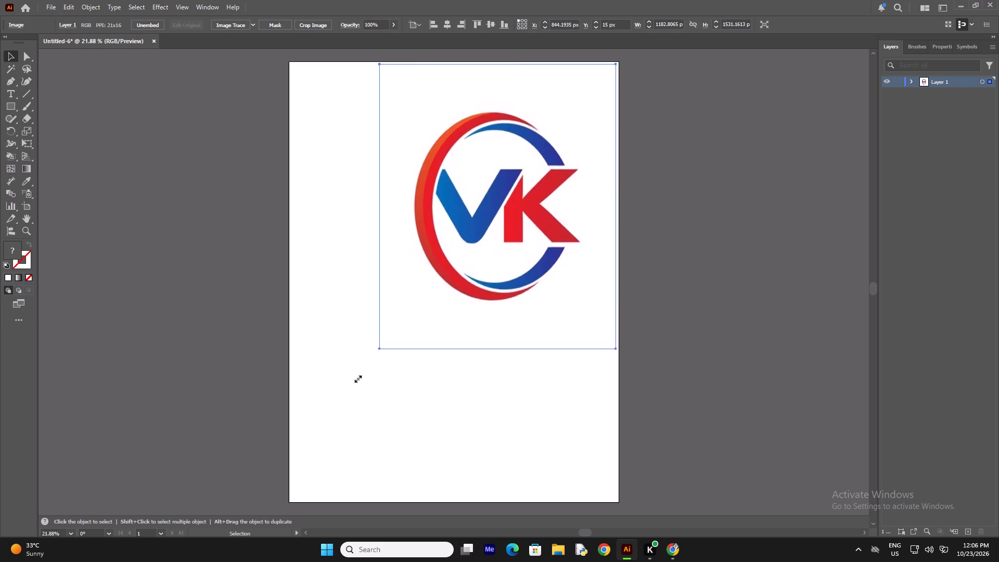
{"action": "left_click_drag", "start_coordinate": [357, 378], "coordinate": [294, 488]}
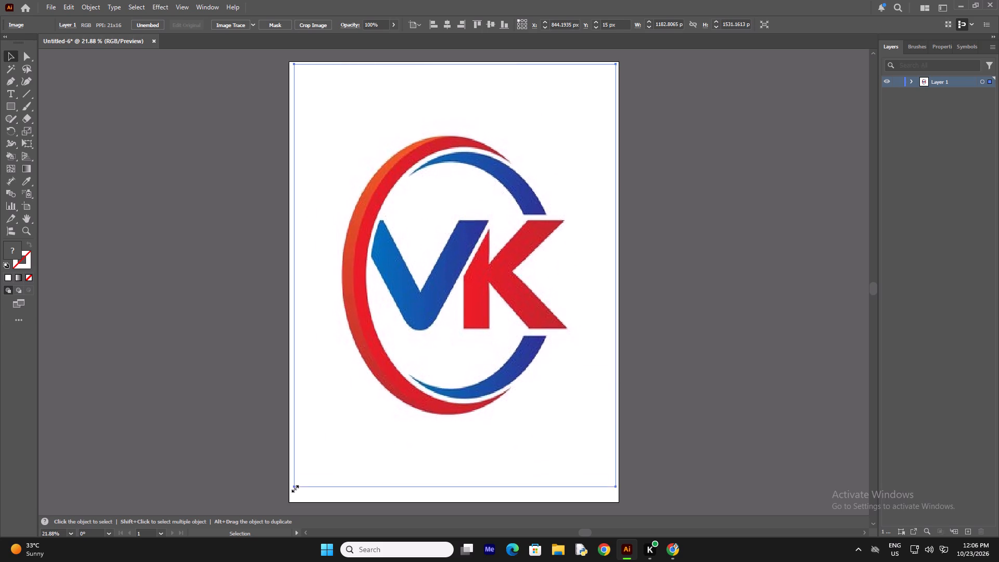
{"action": "left_click_drag", "start_coordinate": [294, 488], "coordinate": [293, 499]}
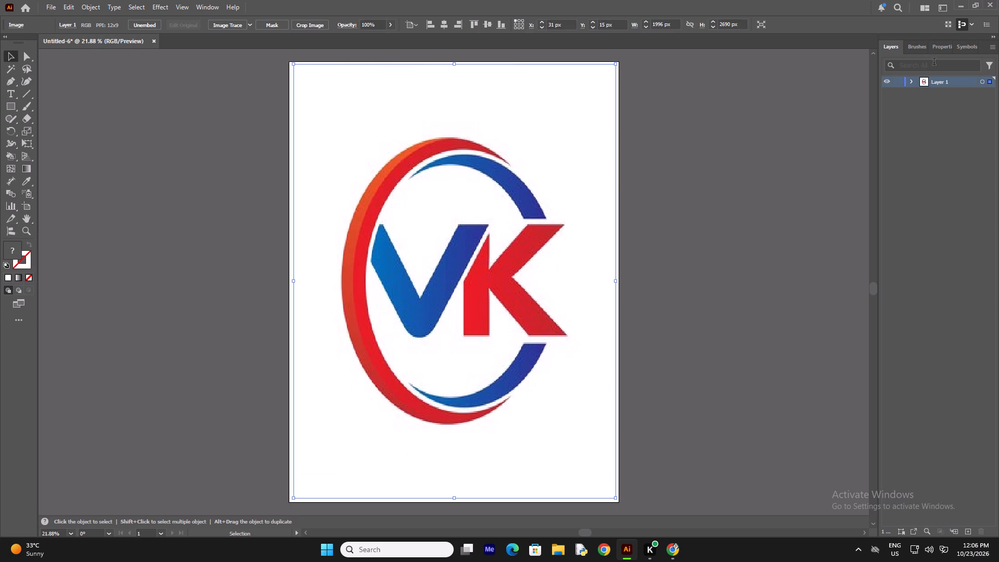
Lock Layer 1 holding the logo image and add a new layer above it.
{"action": "left_click", "coordinate": [900, 82]}
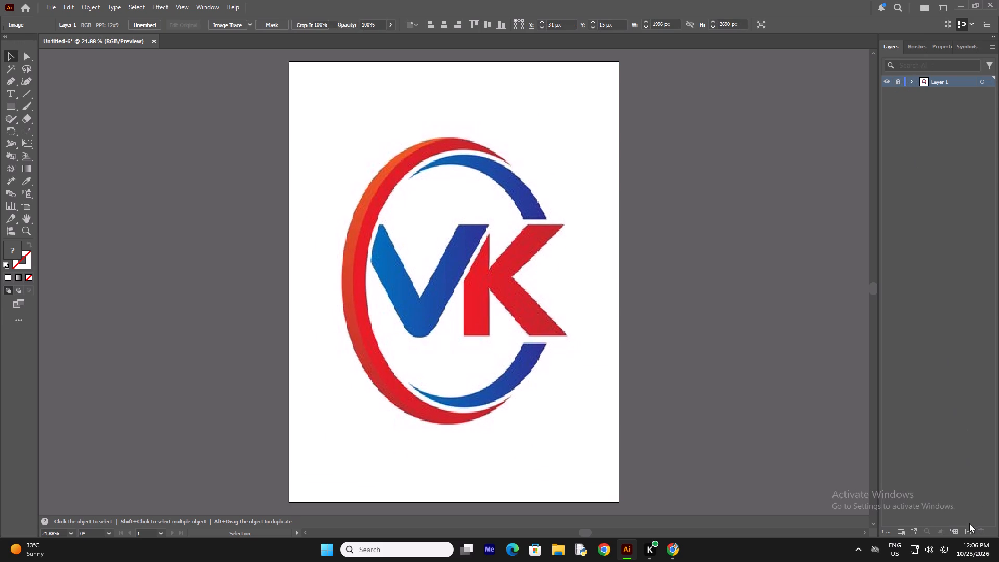
{"action": "left_click", "coordinate": [969, 530]}
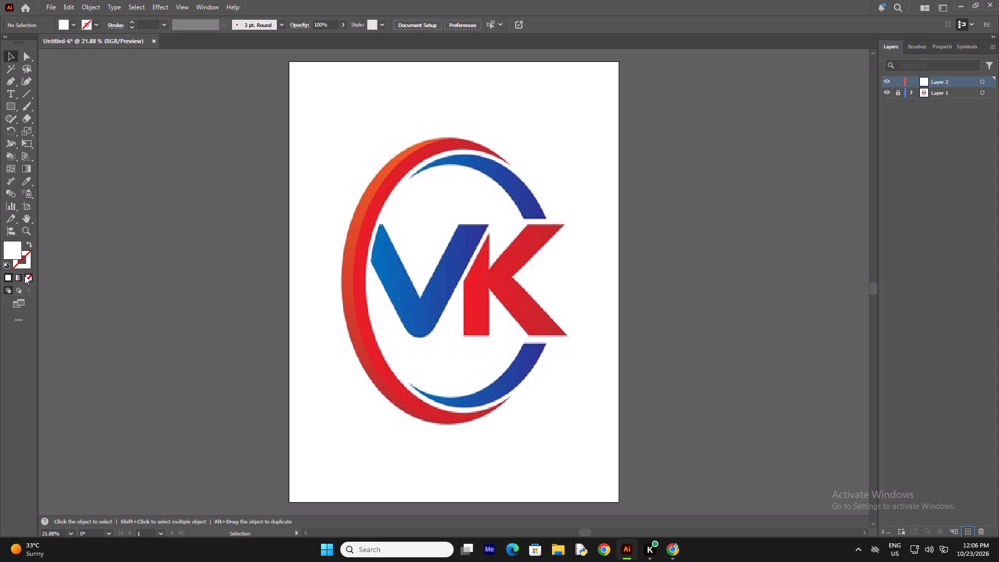
Set the fill to none and the stroke to black.
{"action": "left_click", "coordinate": [31, 282]}
{"action": "left_click", "coordinate": [27, 262]}
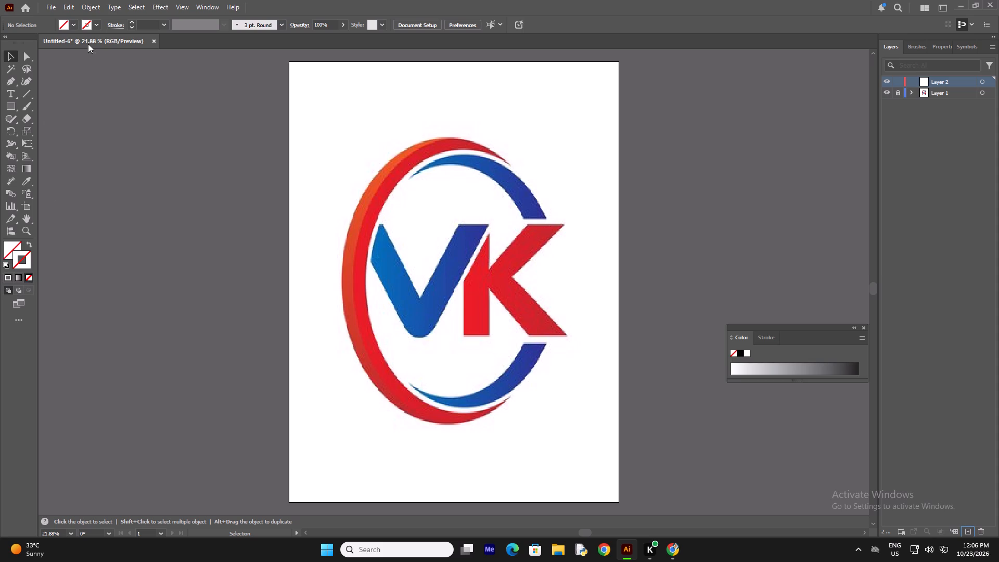
{"action": "left_click", "coordinate": [740, 353]}
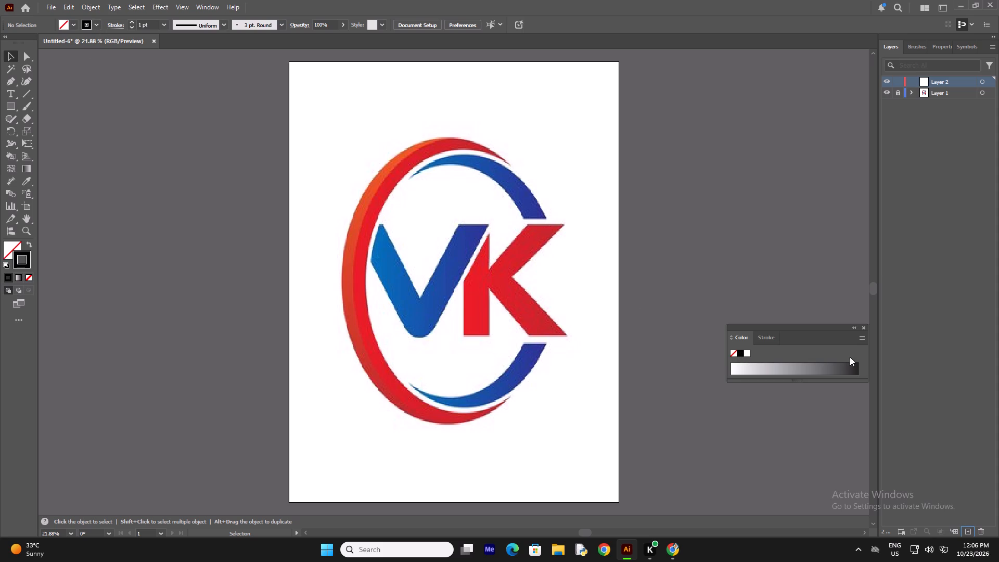
{"action": "left_click", "coordinate": [865, 329]}
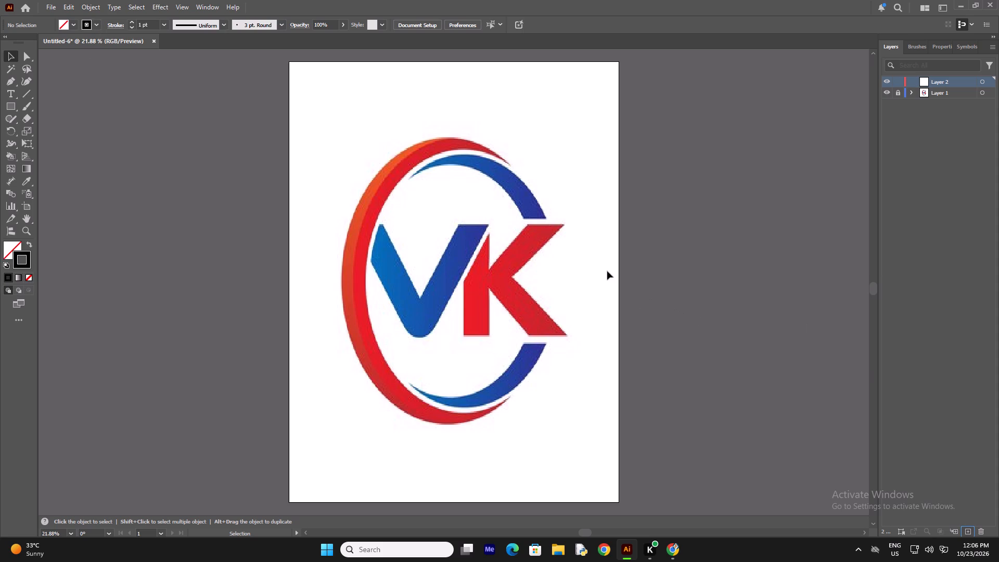
With the Pen tool, start at the red crescent's upper tip and trace its inner edge down to beside the V's top-left corner.
{"action": "key", "text": "p"}
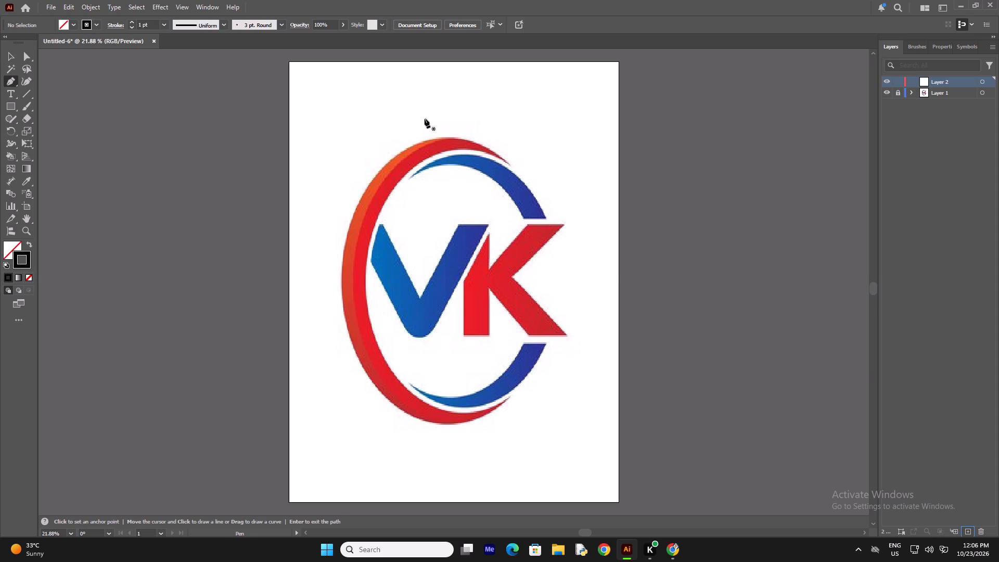
{"action": "key", "text": "ctrl+plus"}
{"action": "key", "text": "ctrl+plus"}
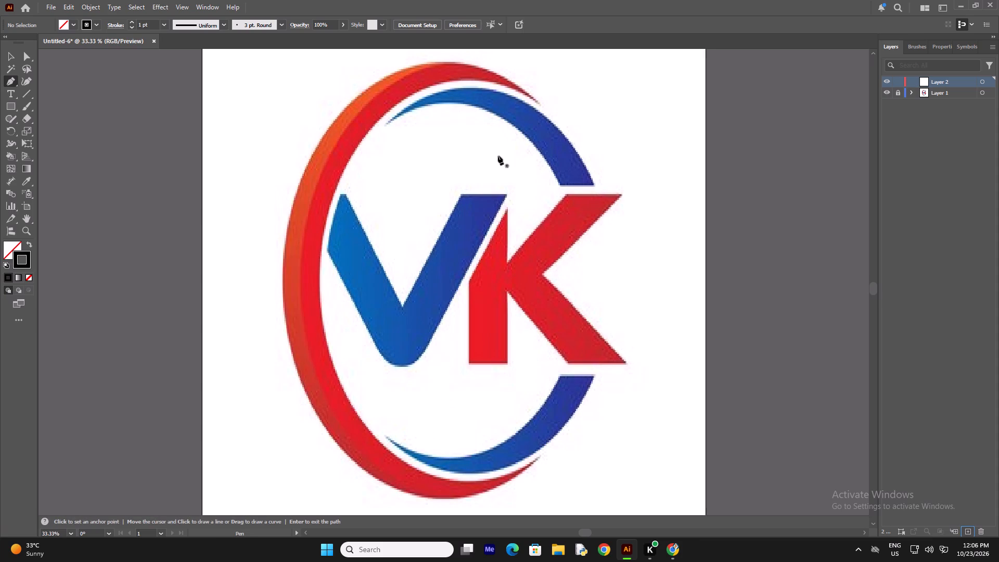
{"action": "scroll", "coordinate": [499, 151], "scroll_direction": "up", "scroll_amount": 2}
{"action": "left_click", "coordinate": [537, 127]}
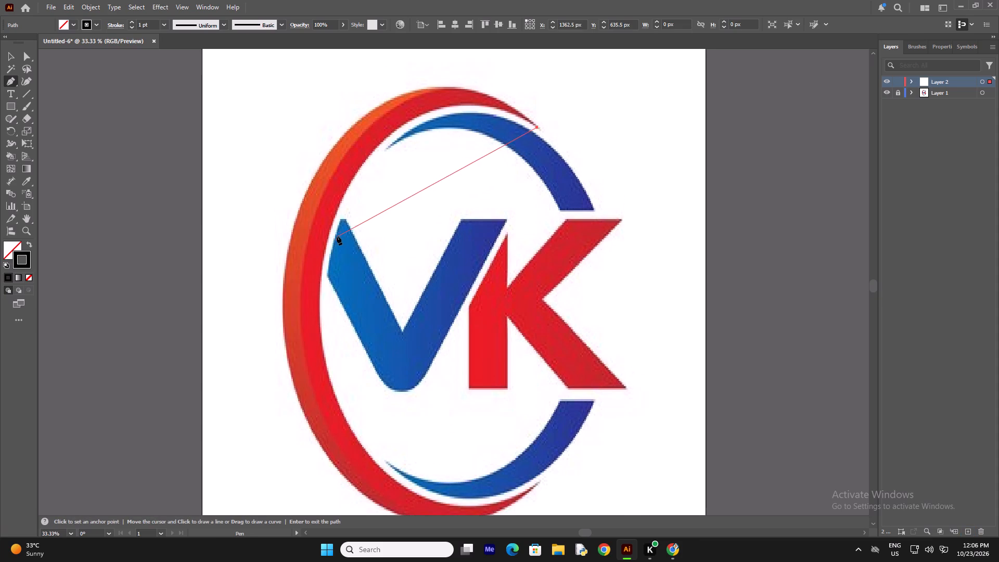
{"action": "left_click_drag", "start_coordinate": [332, 223], "coordinate": [235, 406]}
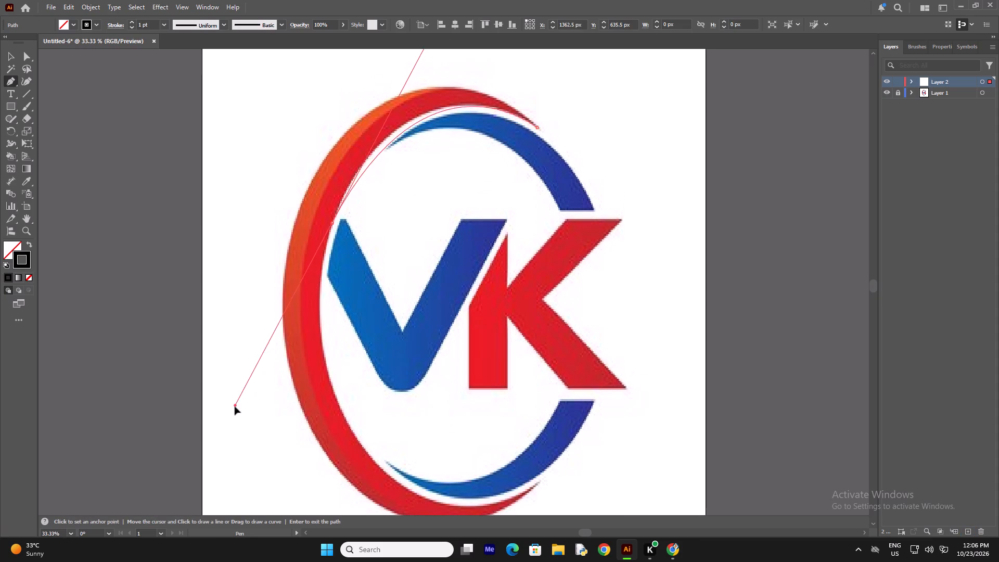
{"action": "left_click_drag", "start_coordinate": [235, 406], "coordinate": [246, 409]}
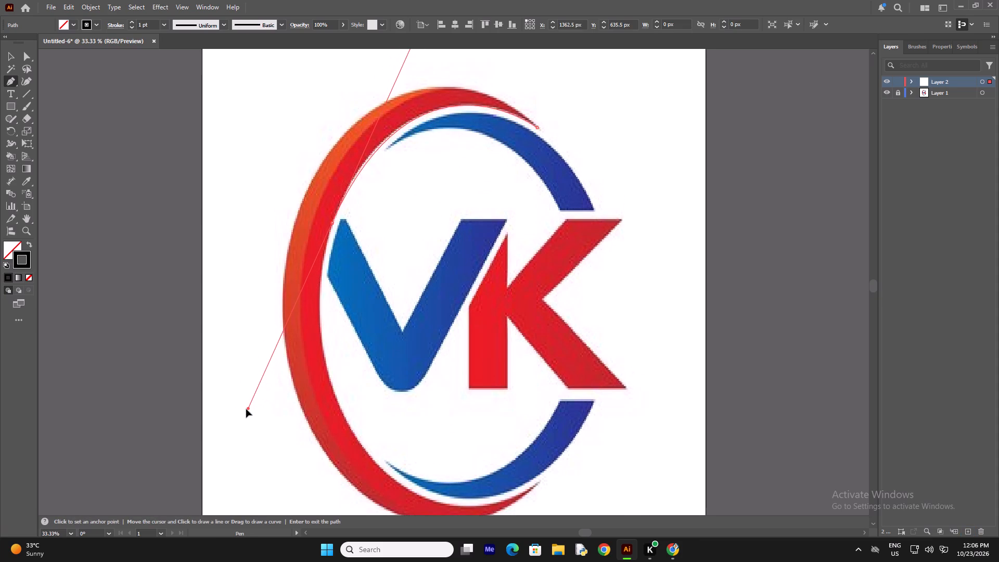
{"action": "left_click_drag", "start_coordinate": [246, 409], "coordinate": [256, 410]}
{"action": "scroll", "coordinate": [305, 259], "scroll_direction": "down", "scroll_amount": 6}
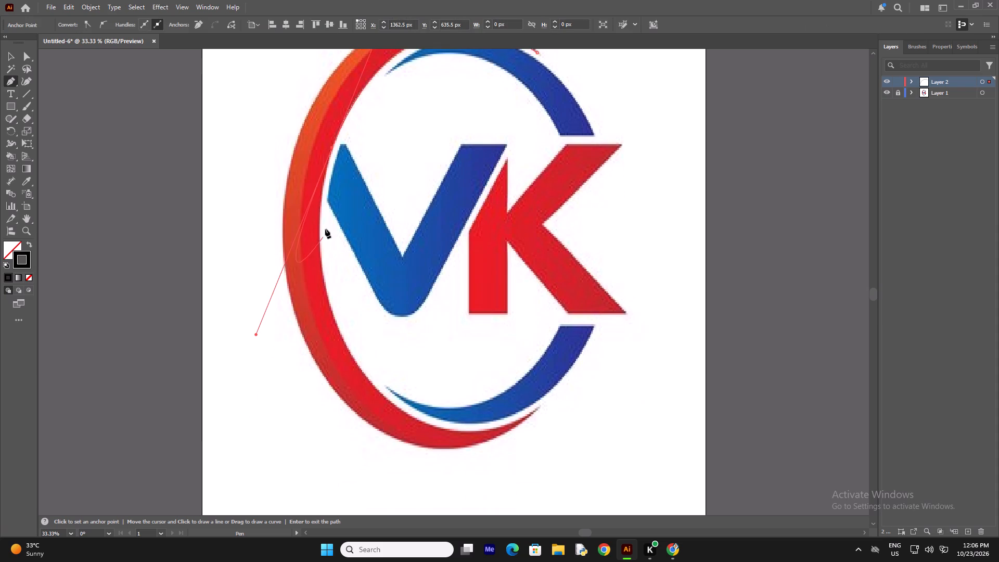
{"action": "left_click", "coordinate": [332, 148]}
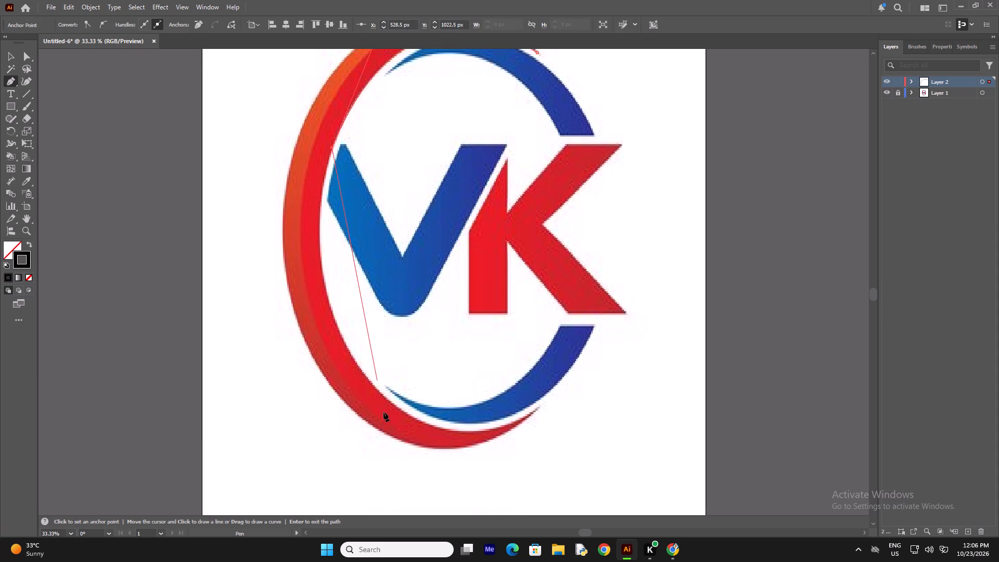
Continue the curved path along the red crescent's lower inner edge to its lower tip, ending in a corner point.
{"action": "left_click_drag", "start_coordinate": [382, 394], "coordinate": [480, 488]}
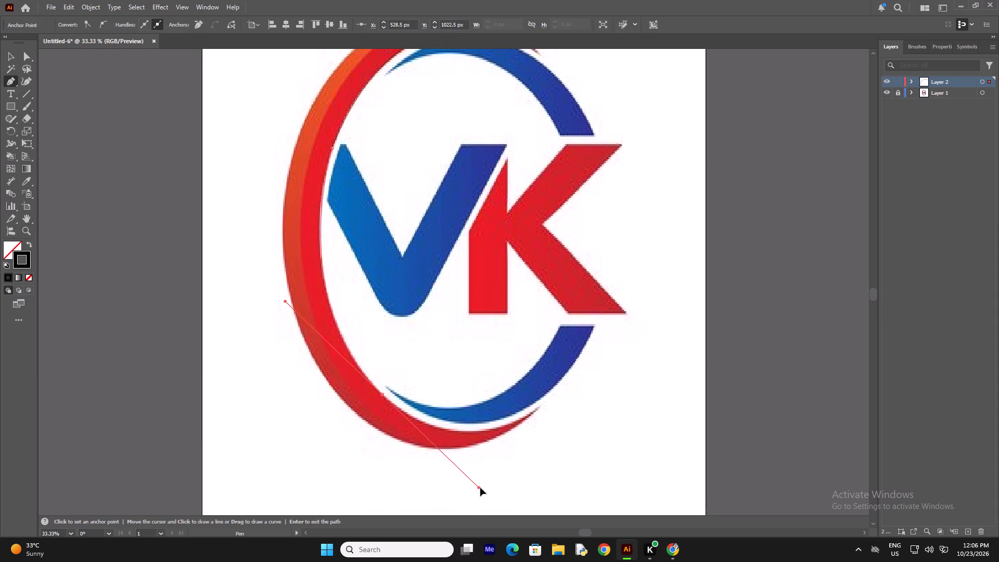
{"action": "left_click_drag", "start_coordinate": [480, 488], "coordinate": [482, 493]}
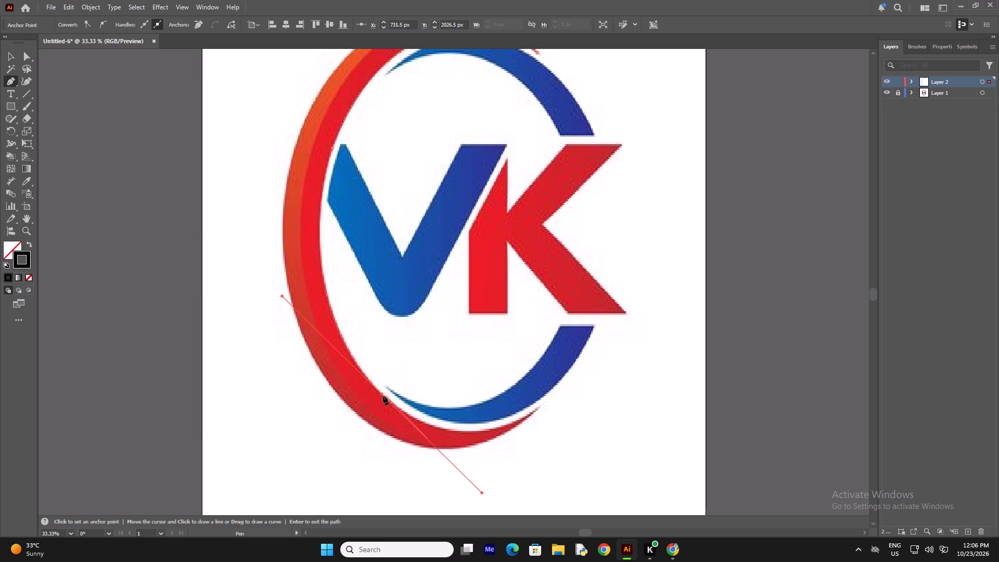
{"action": "left_click", "coordinate": [382, 395]}
{"action": "left_click_drag", "start_coordinate": [539, 407], "coordinate": [628, 347]}
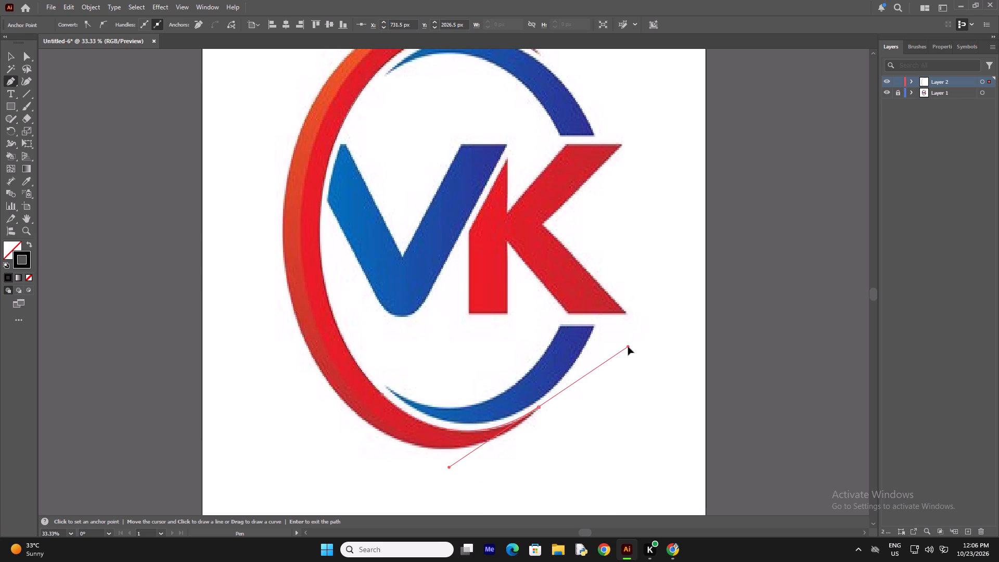
{"action": "left_click_drag", "start_coordinate": [628, 347], "coordinate": [627, 346]}
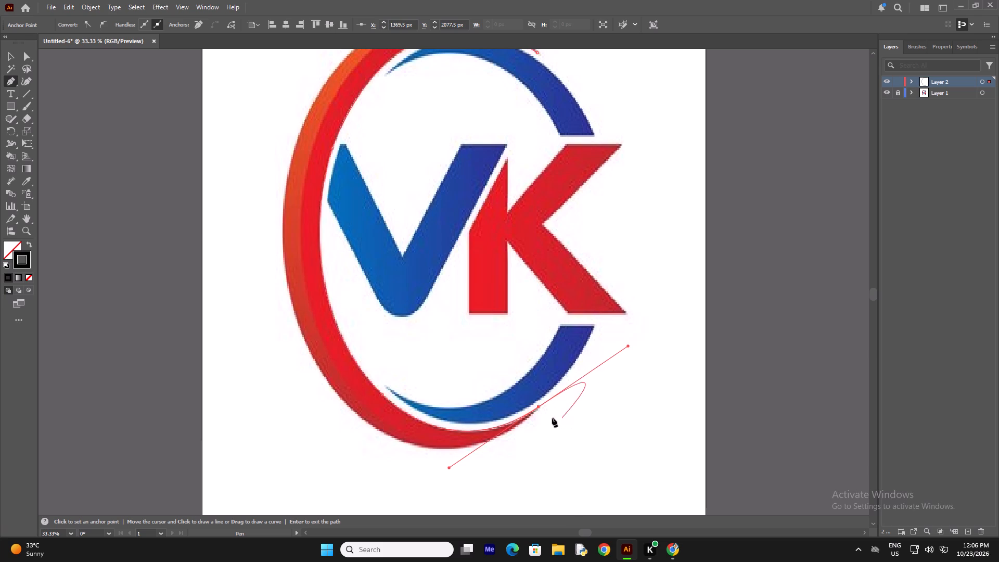
{"action": "left_click", "coordinate": [538, 407]}
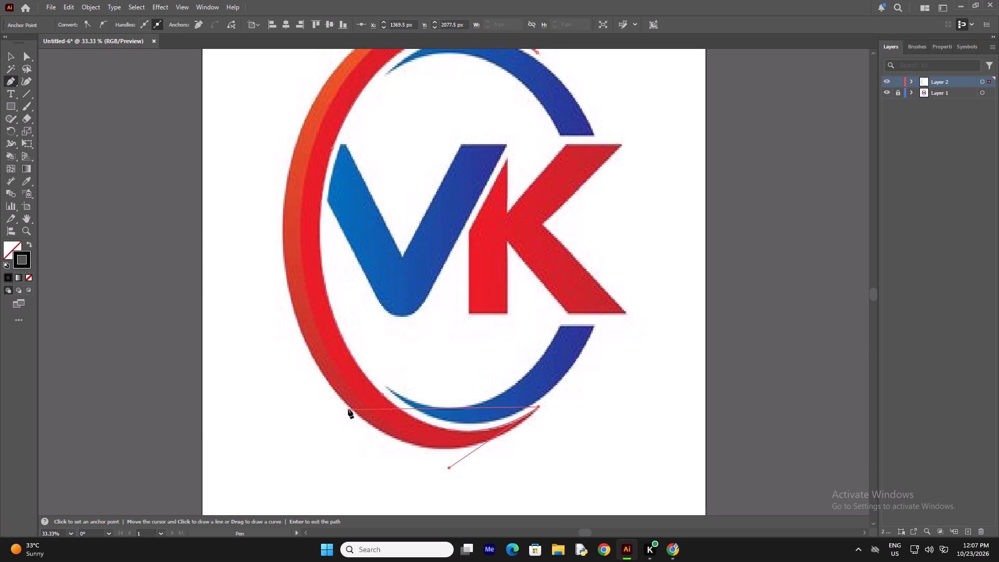
Trace the crescent's outer edge from the lower tip back up and around, closing the path at the upper tip.
{"action": "left_click_drag", "start_coordinate": [349, 408], "coordinate": [241, 316]}
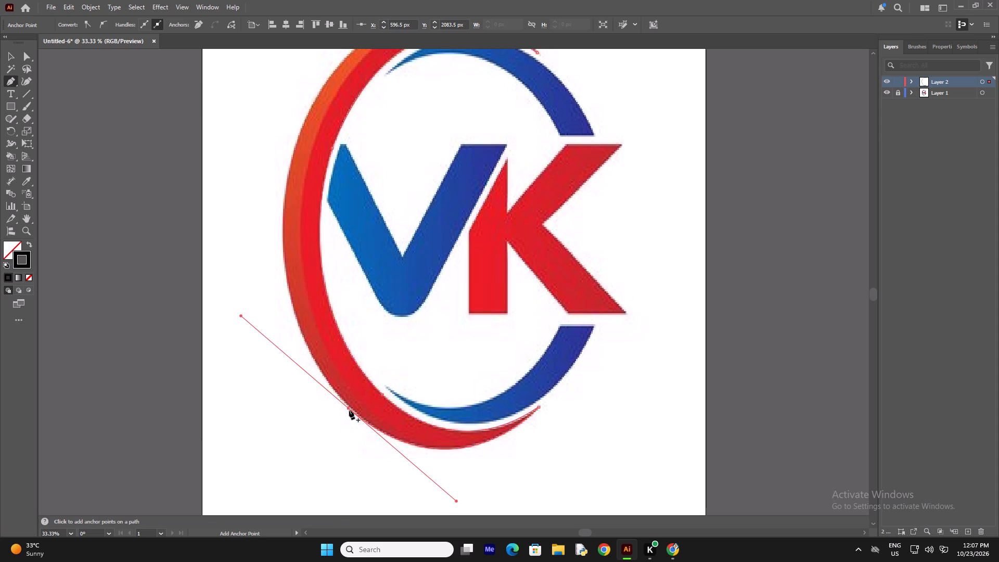
{"action": "left_click", "coordinate": [347, 408]}
{"action": "key", "text": "BackSpace"}
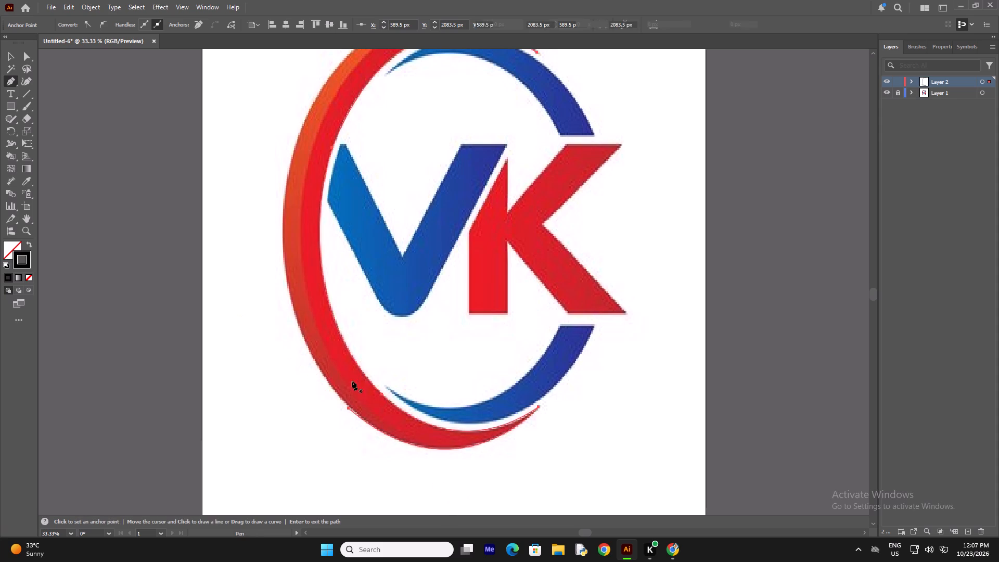
{"action": "left_click", "coordinate": [348, 409]}
{"action": "scroll", "coordinate": [268, 251], "scroll_direction": "up", "scroll_amount": 4}
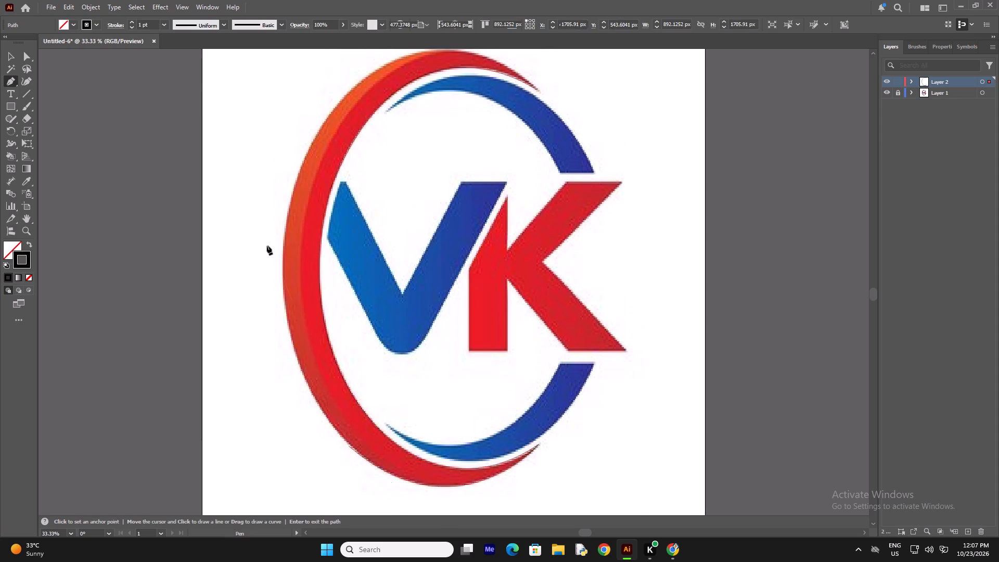
{"action": "scroll", "coordinate": [267, 246], "scroll_direction": "up", "scroll_amount": 1}
{"action": "left_click_drag", "start_coordinate": [296, 200], "coordinate": [303, 186]}
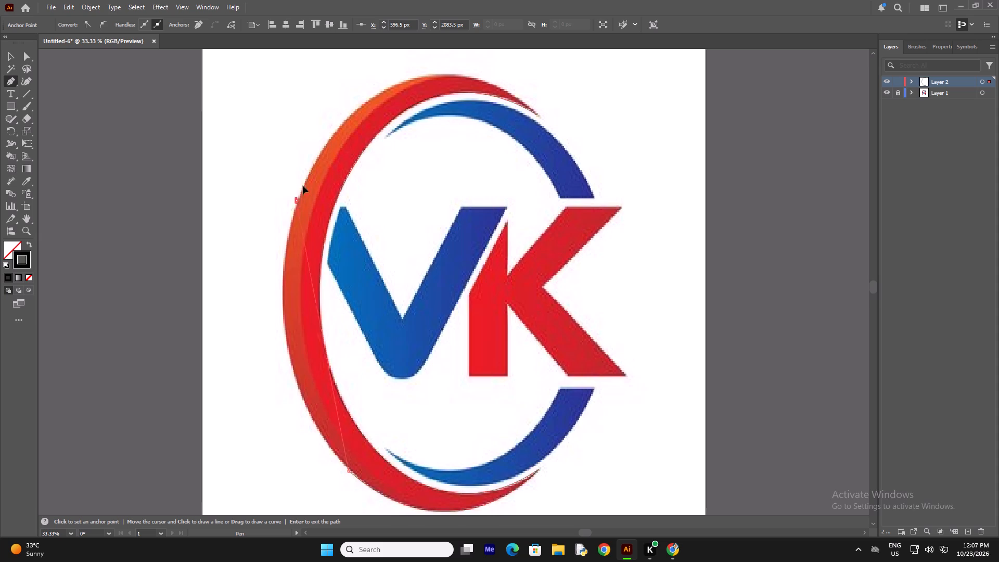
{"action": "left_click_drag", "start_coordinate": [303, 186], "coordinate": [346, 164]}
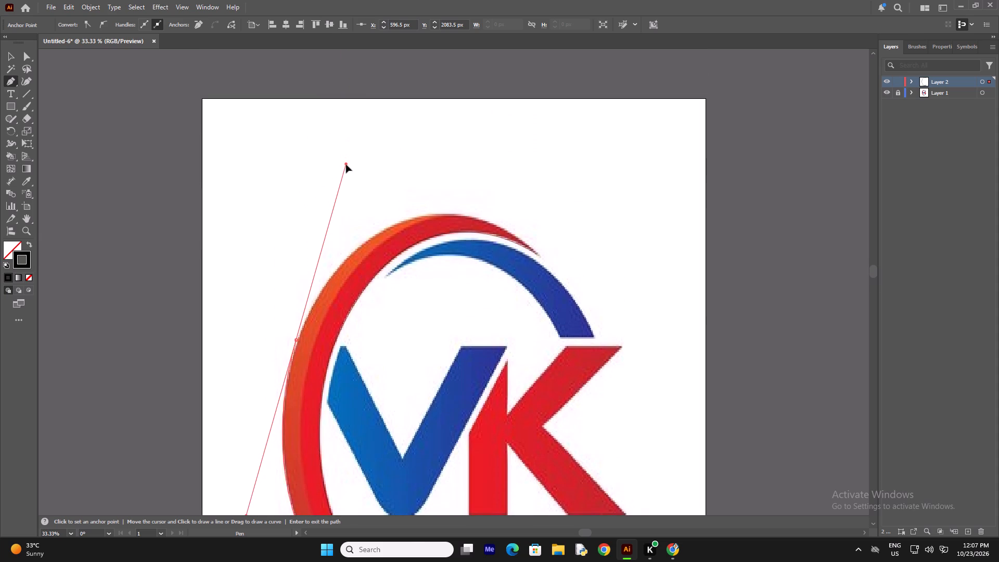
{"action": "left_click_drag", "start_coordinate": [346, 164], "coordinate": [346, 165]}
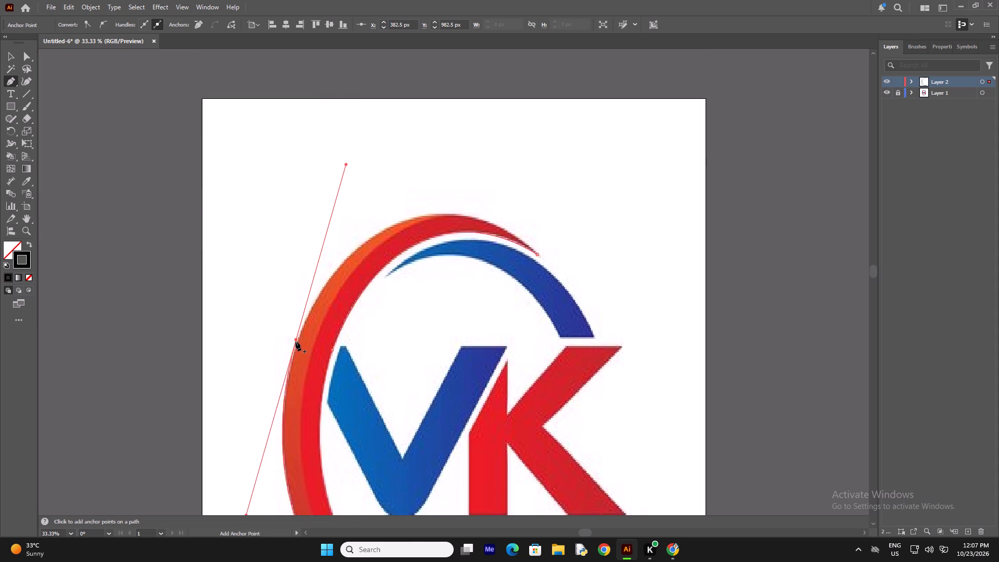
{"action": "left_click", "coordinate": [297, 341]}
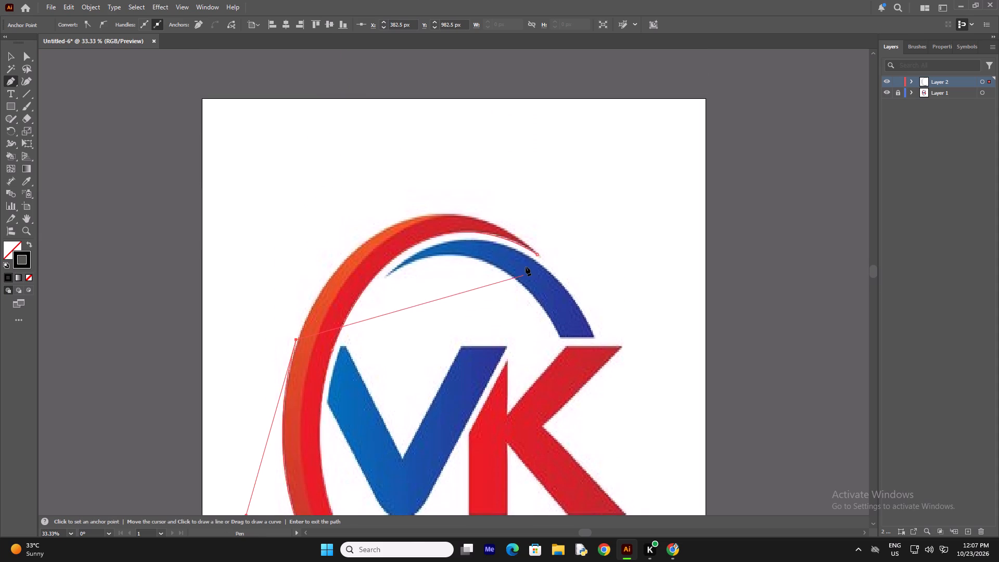
{"action": "left_click_drag", "start_coordinate": [536, 254], "coordinate": [666, 353]}
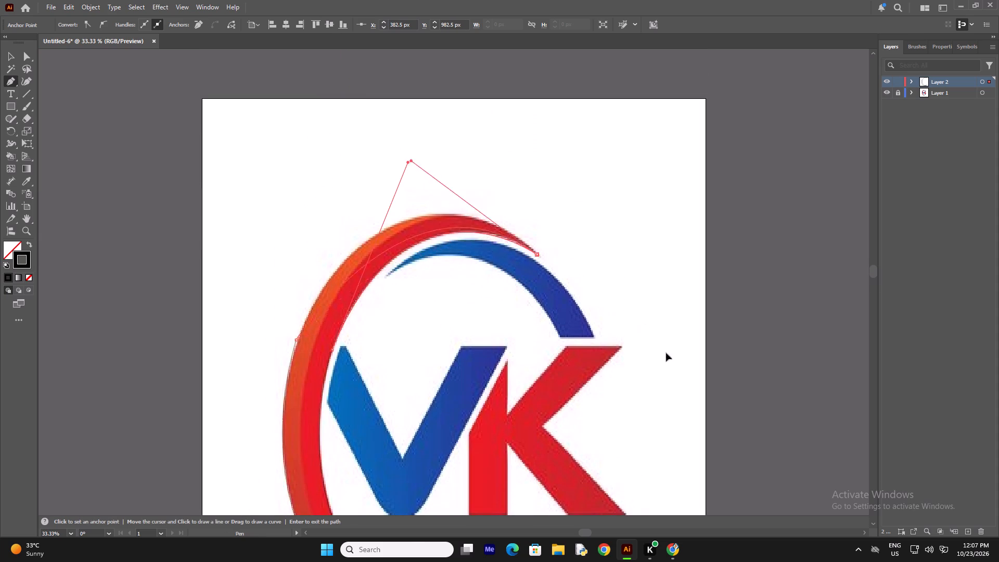
{"action": "left_click_drag", "start_coordinate": [666, 353], "coordinate": [691, 382]}
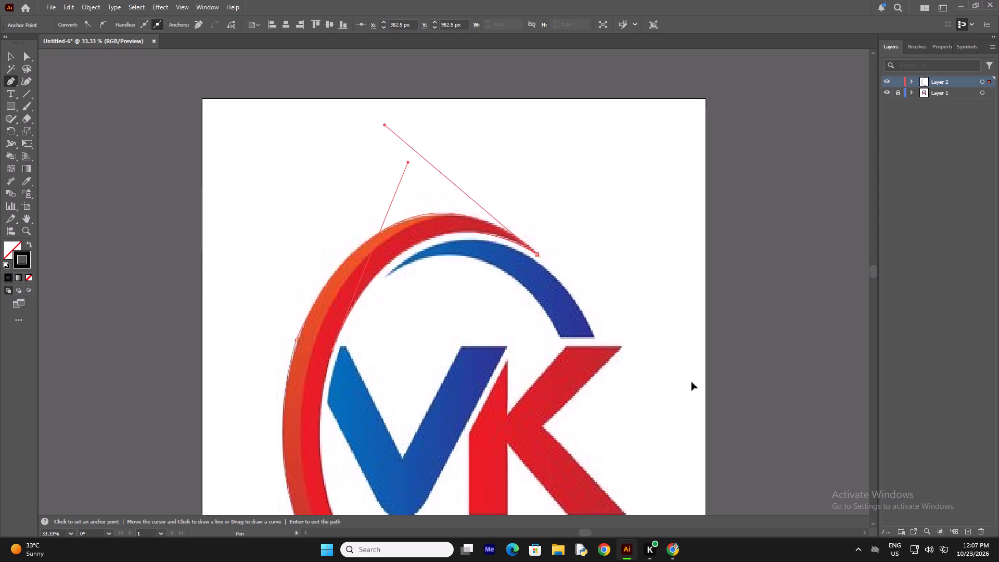
{"action": "left_click_drag", "start_coordinate": [691, 382], "coordinate": [699, 381]}
{"action": "scroll", "coordinate": [581, 340], "scroll_direction": "down", "scroll_amount": 6}
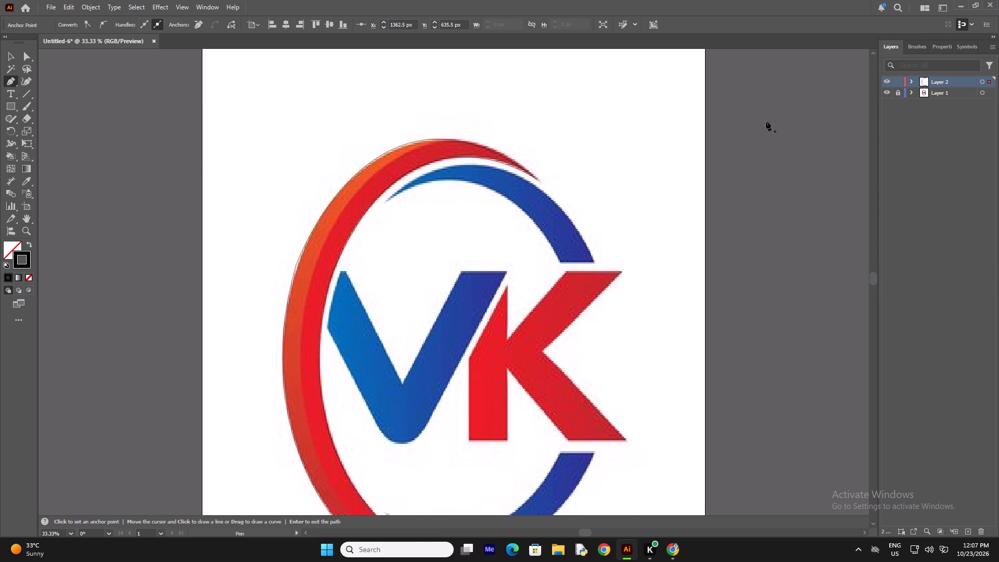
Lock Layer 2 and briefly hide Layer 1 to check the traced crescent outline on its own.
{"action": "left_click", "coordinate": [895, 83]}
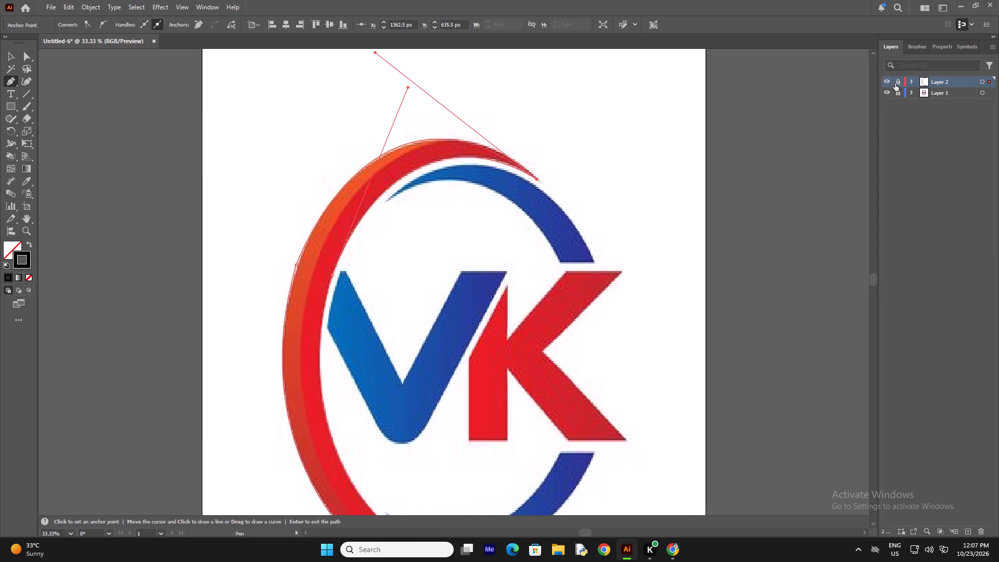
{"action": "left_click", "coordinate": [887, 92]}
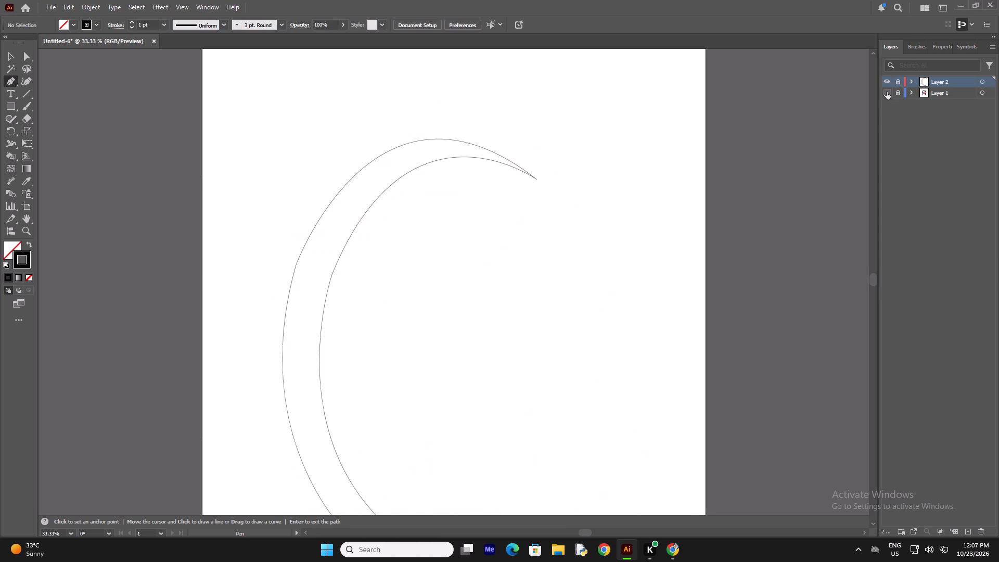
{"action": "left_click", "coordinate": [887, 92]}
Add a new layer above the locked Layer 2 for the next shape.
{"action": "scroll", "coordinate": [651, 227], "scroll_direction": "down", "scroll_amount": 7}
{"action": "scroll", "coordinate": [519, 264], "scroll_direction": "down", "scroll_amount": 5}
{"action": "scroll", "coordinate": [470, 390], "scroll_direction": "down", "scroll_amount": 2}
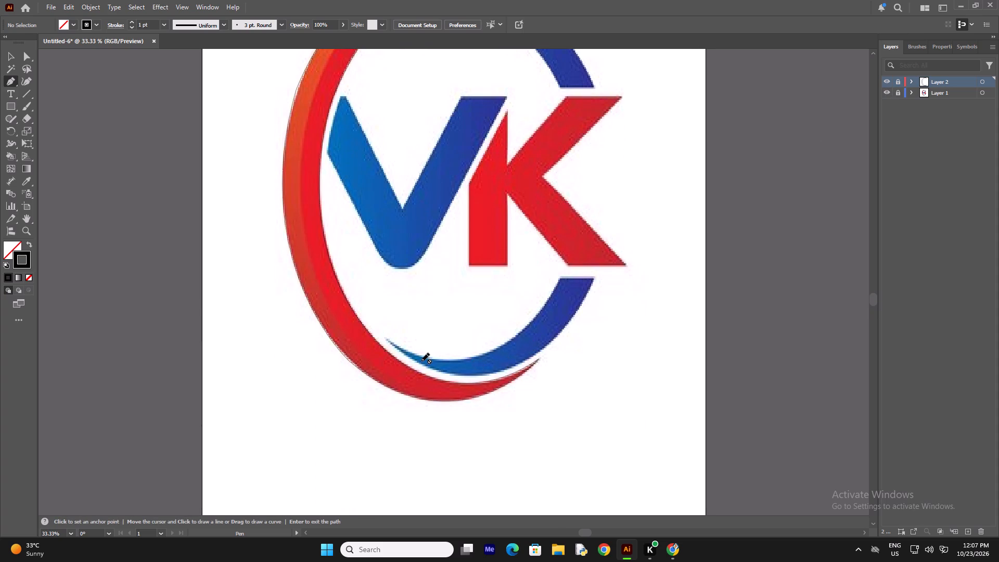
{"action": "left_click", "coordinate": [969, 530]}
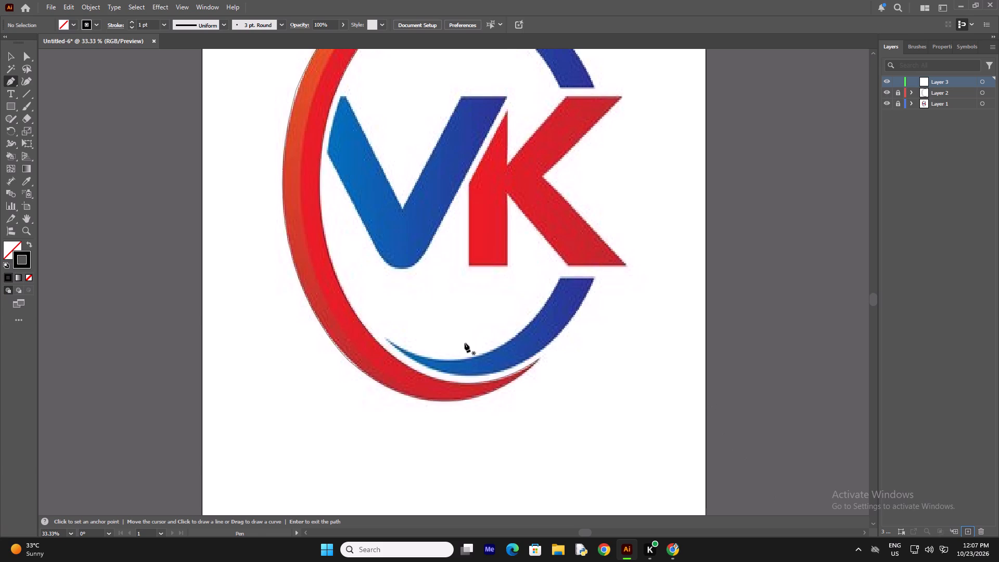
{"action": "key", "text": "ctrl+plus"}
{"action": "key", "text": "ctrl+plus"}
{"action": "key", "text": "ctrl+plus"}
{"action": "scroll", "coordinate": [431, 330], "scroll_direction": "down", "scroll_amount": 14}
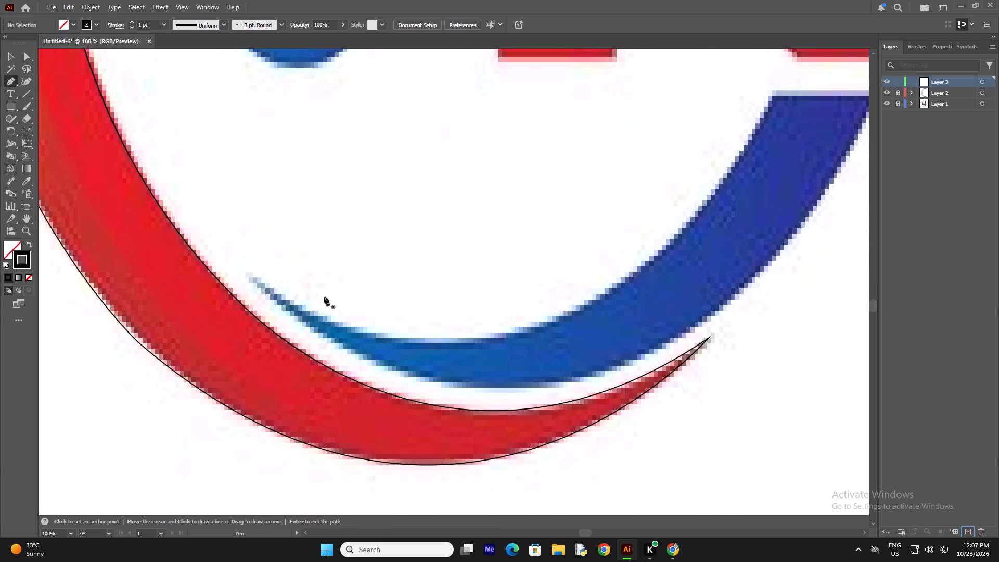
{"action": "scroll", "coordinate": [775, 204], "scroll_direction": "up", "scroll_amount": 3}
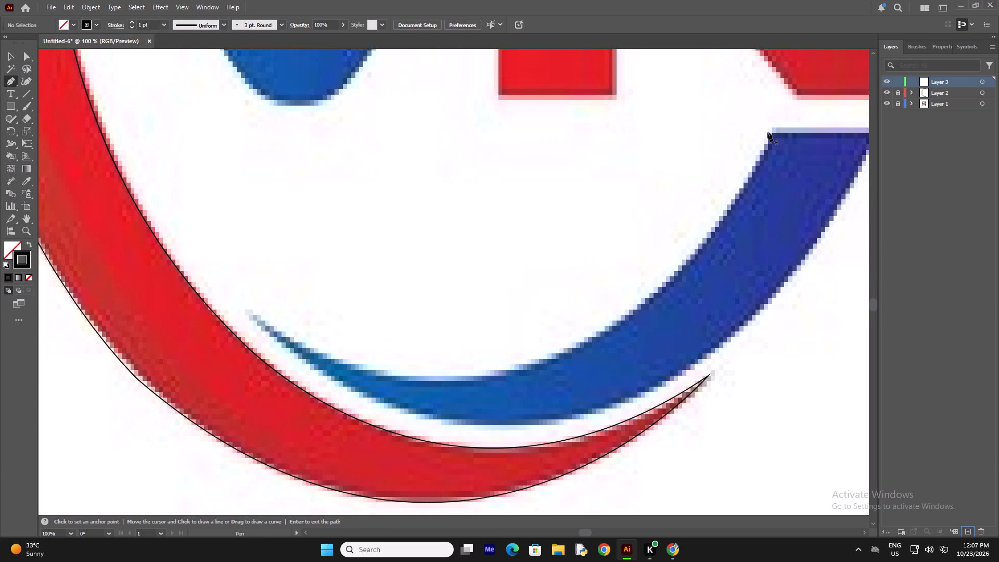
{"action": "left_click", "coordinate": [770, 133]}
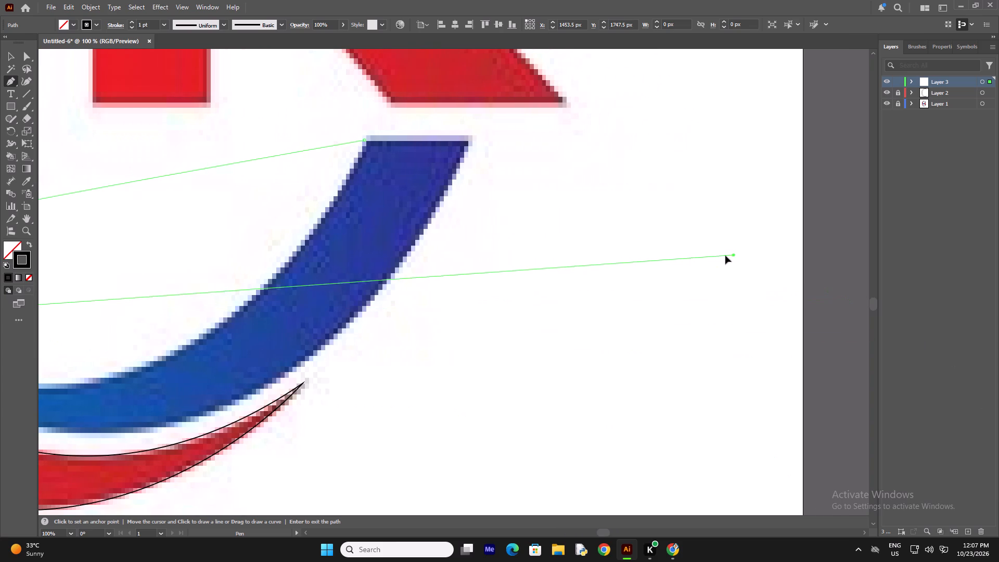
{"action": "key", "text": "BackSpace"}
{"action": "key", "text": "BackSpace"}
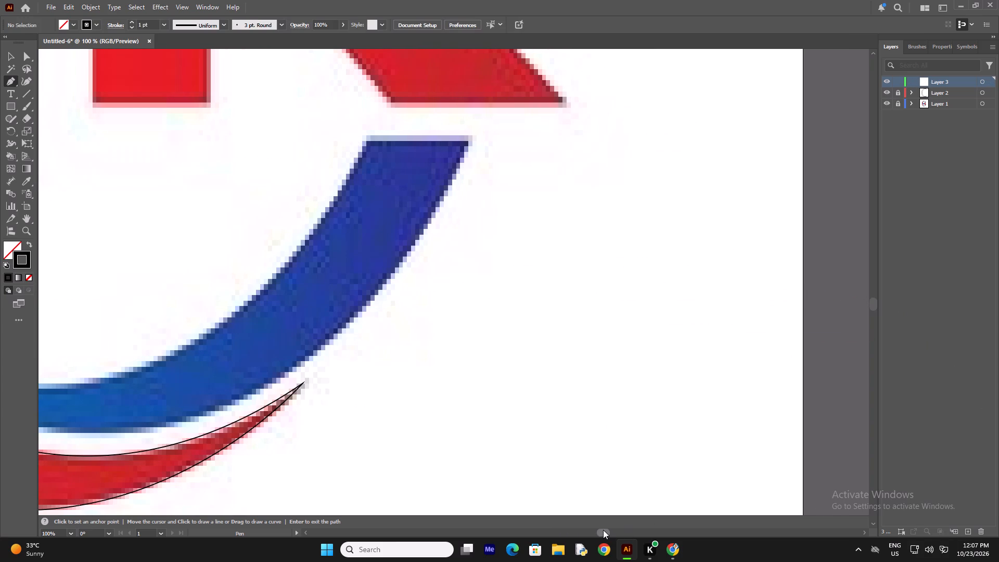
Trace the lower blue crescent's inner edge on Layer 3, from its flat end's inner corner to its pointed tip, ending in a corner point.
{"action": "left_click_drag", "start_coordinate": [603, 530], "coordinate": [585, 523]}
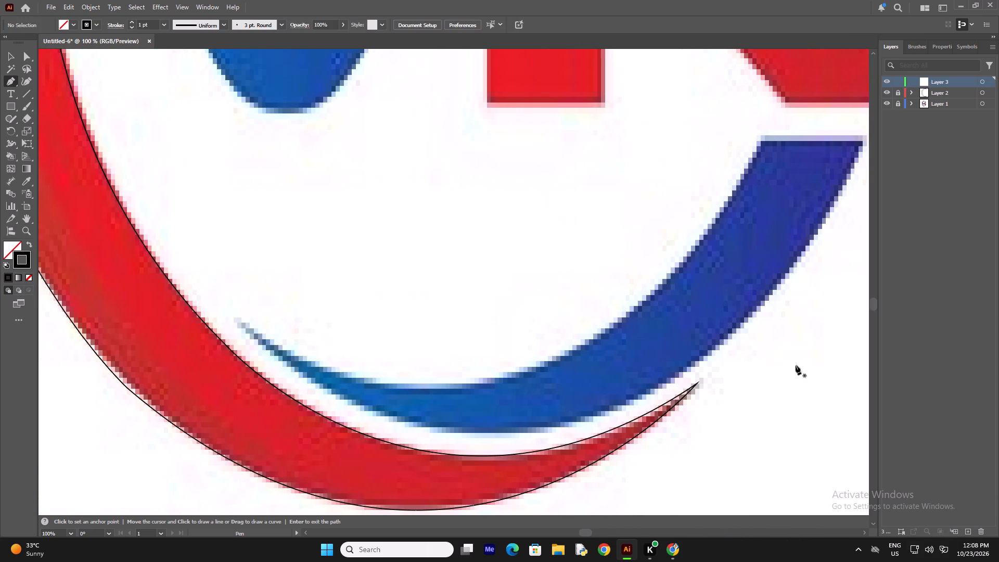
{"action": "left_click", "coordinate": [761, 139]}
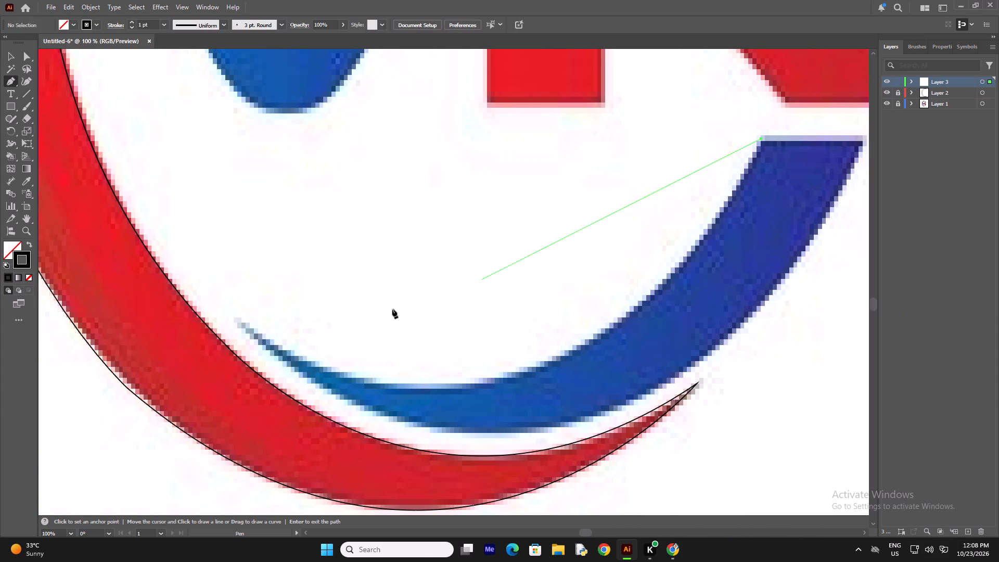
{"action": "left_click_drag", "start_coordinate": [244, 321], "coordinate": [24, 90]}
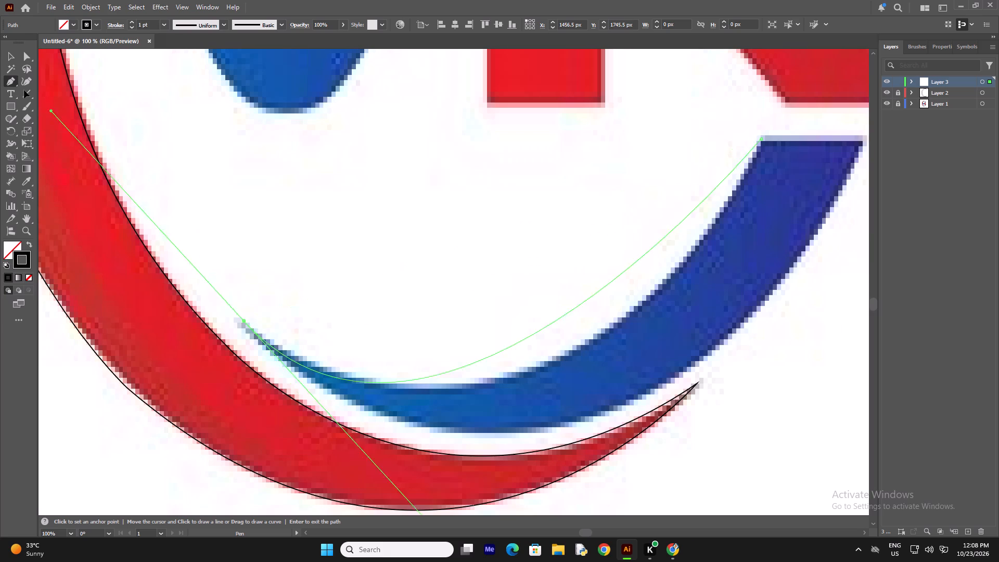
{"action": "left_click_drag", "start_coordinate": [24, 90], "coordinate": [81, 127]}
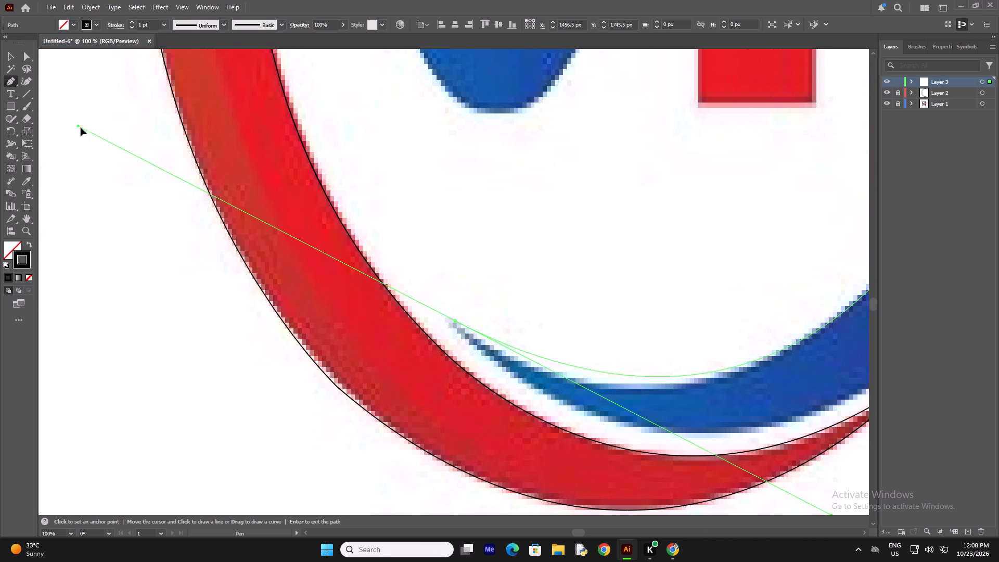
{"action": "left_click_drag", "start_coordinate": [81, 127], "coordinate": [114, 103]}
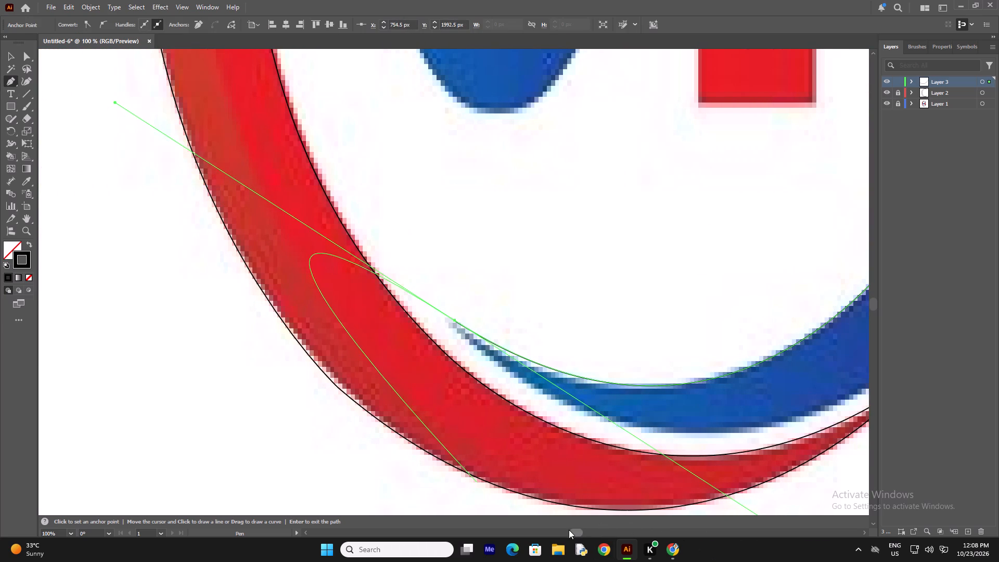
{"action": "left_click_drag", "start_coordinate": [569, 530], "coordinate": [578, 528]}
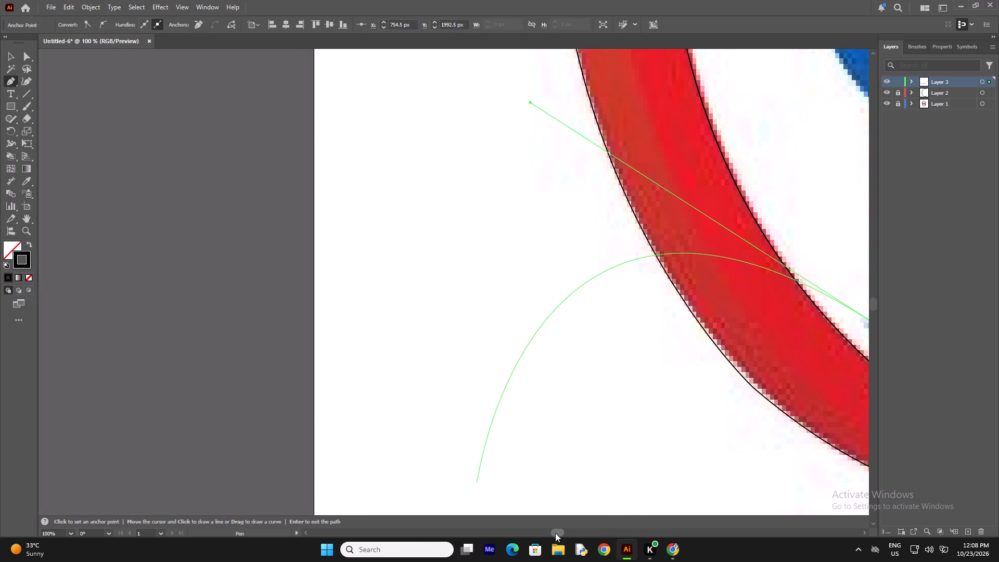
{"action": "left_click_drag", "start_coordinate": [555, 533], "coordinate": [575, 528]}
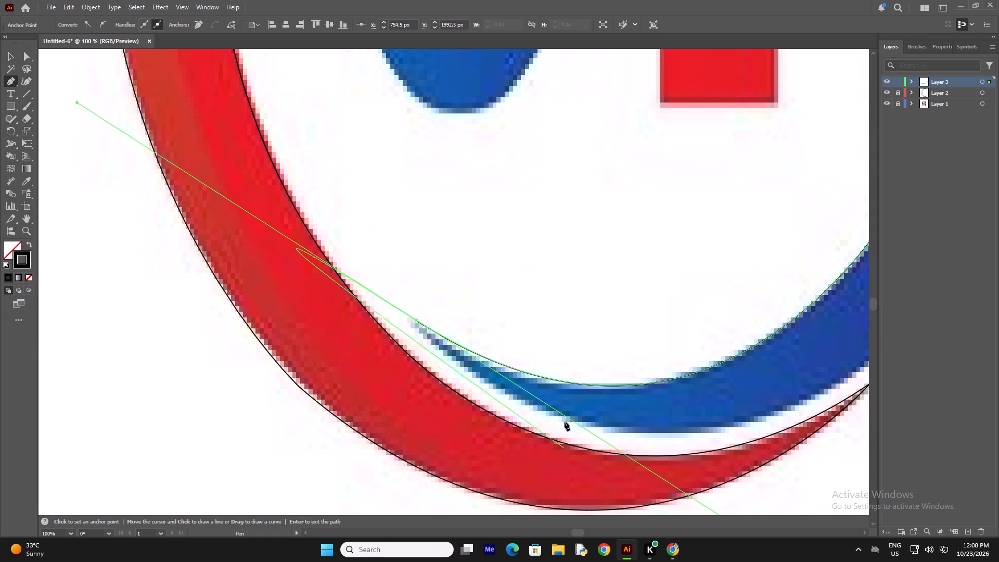
{"action": "left_click", "coordinate": [416, 321]}
Trace the lower blue crescent's outer edge from the pointed tip back to its flat end, closing the path at the inner corner.
{"action": "left_click_drag", "start_coordinate": [776, 412], "coordinate": [894, 355]}
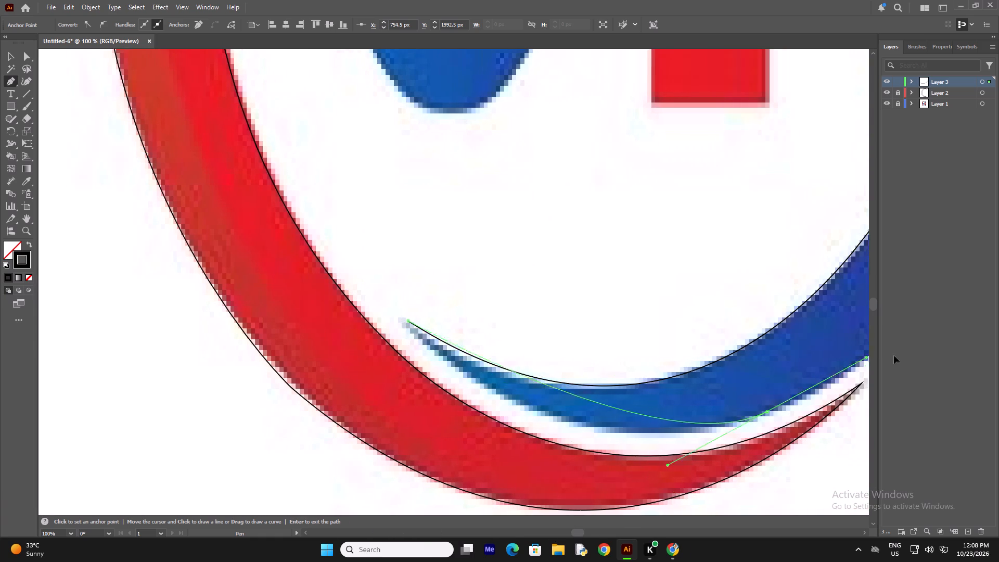
{"action": "left_click_drag", "start_coordinate": [894, 355], "coordinate": [835, 323]}
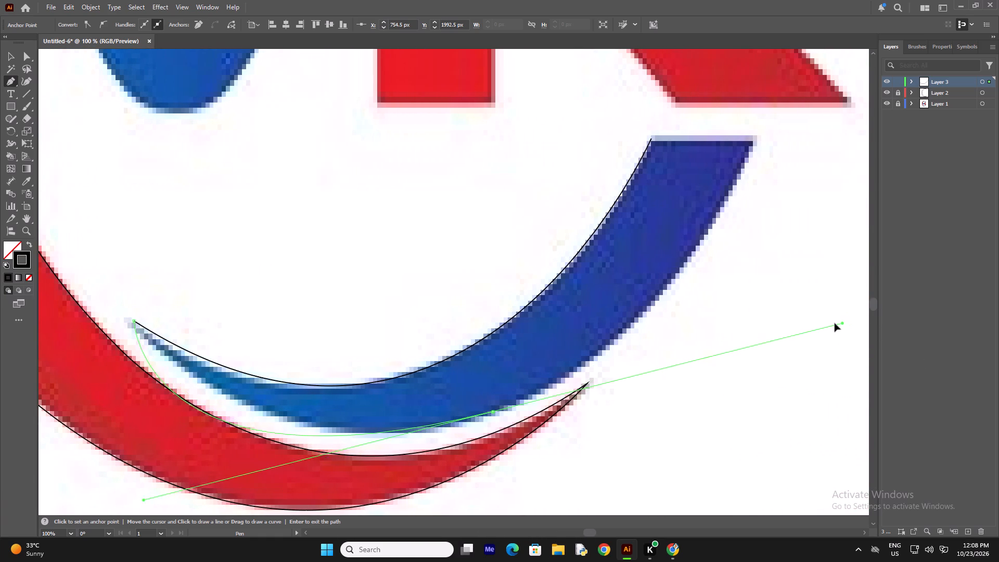
{"action": "left_click_drag", "start_coordinate": [835, 323], "coordinate": [736, 340]}
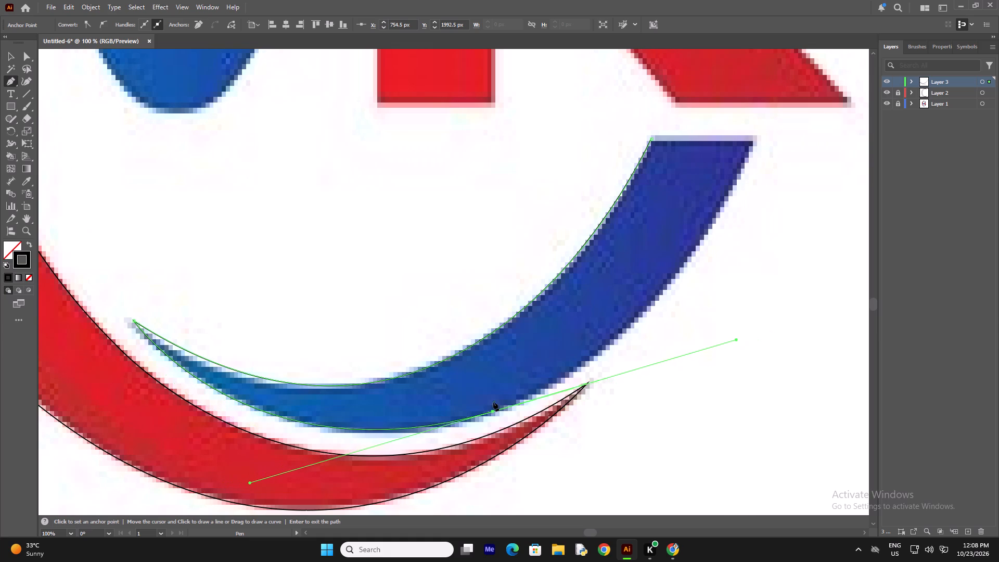
{"action": "left_click", "coordinate": [492, 412]}
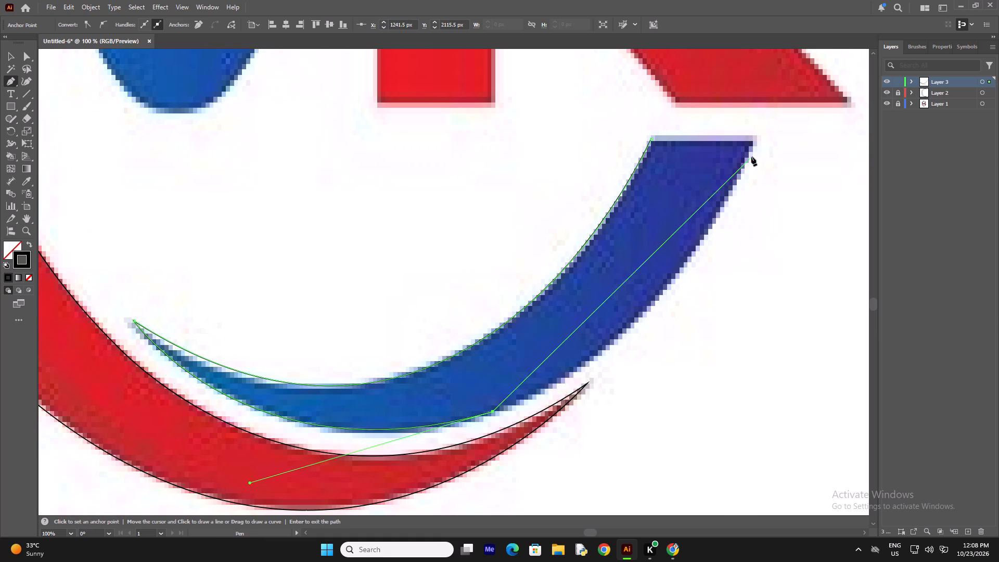
{"action": "left_click_drag", "start_coordinate": [752, 139], "coordinate": [778, 39]}
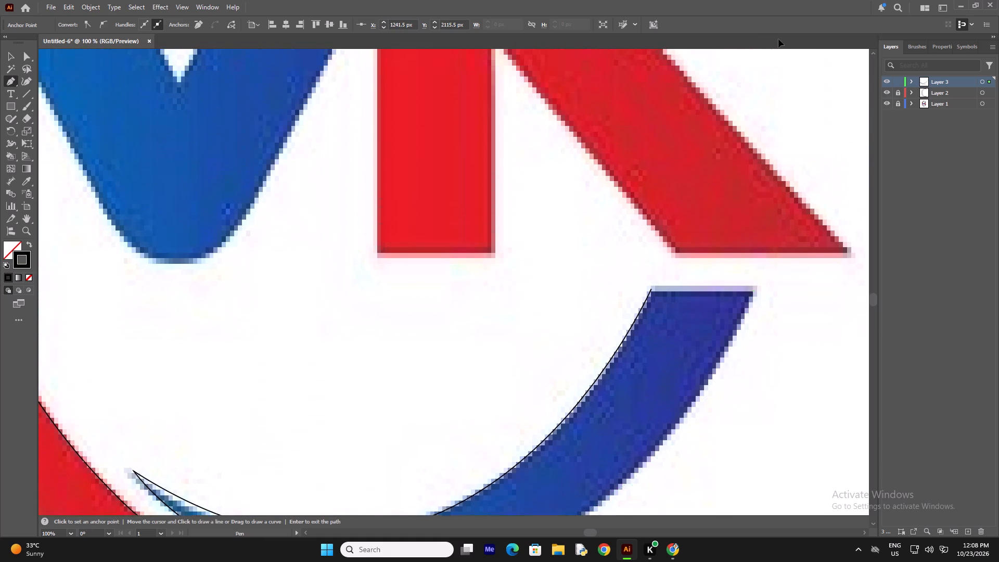
{"action": "left_click_drag", "start_coordinate": [778, 39], "coordinate": [842, 89]}
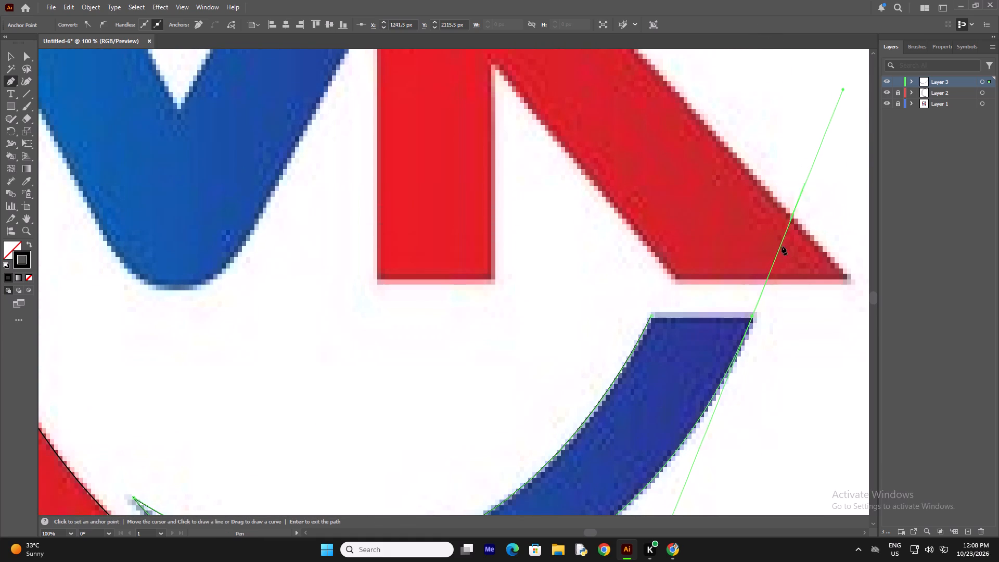
{"action": "left_click", "coordinate": [751, 316]}
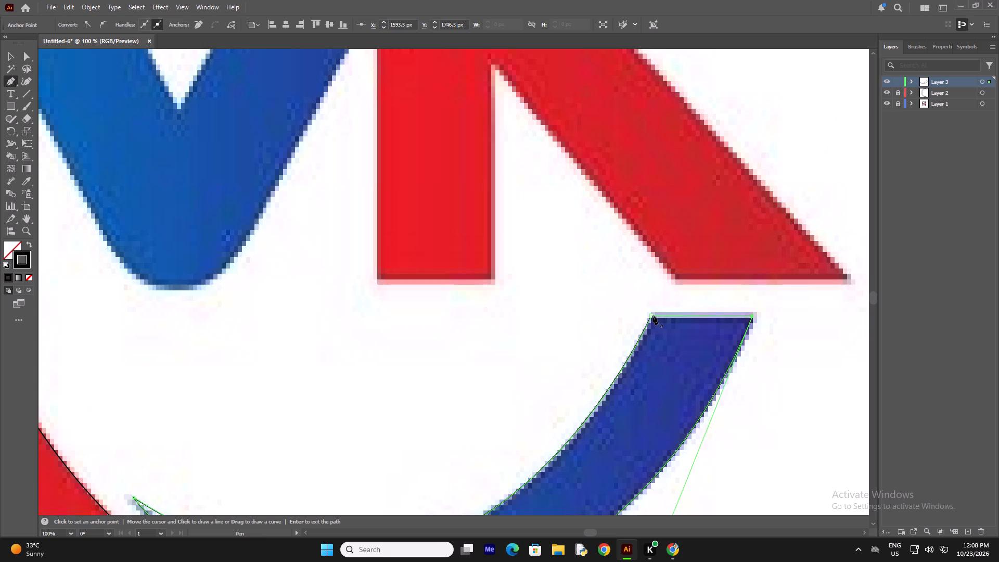
{"action": "left_click", "coordinate": [652, 315]}
Lock Layer 3 and briefly hide Layer 1 to check the traced crescent outlines without the reference image.
{"action": "scroll", "coordinate": [527, 321], "scroll_direction": "down", "scroll_amount": 6}
{"action": "key", "text": "ctrl+minus"}
{"action": "key", "text": "ctrl+minus"}
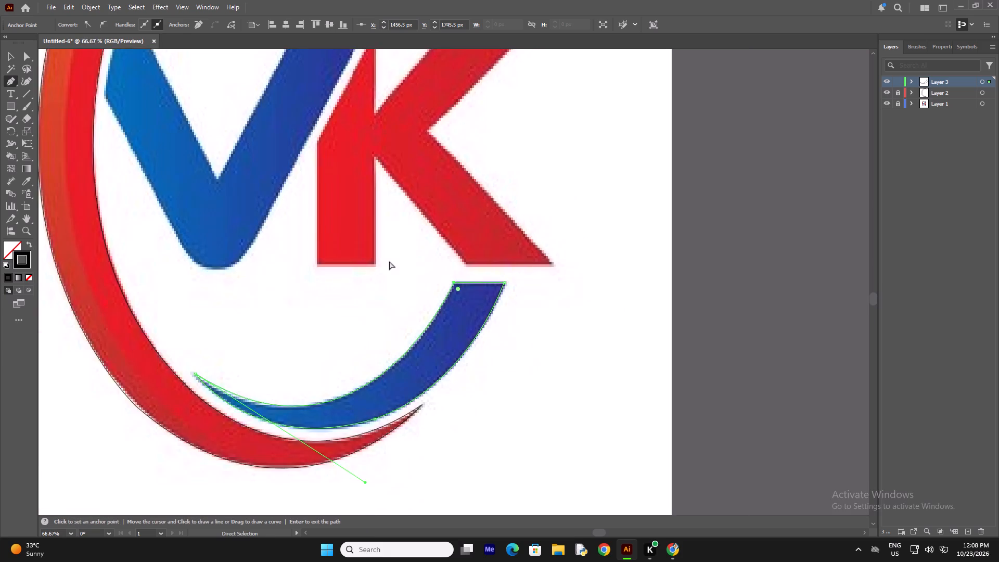
{"action": "key", "text": "ctrl+minus"}
{"action": "scroll", "coordinate": [469, 227], "scroll_direction": "up", "scroll_amount": 3}
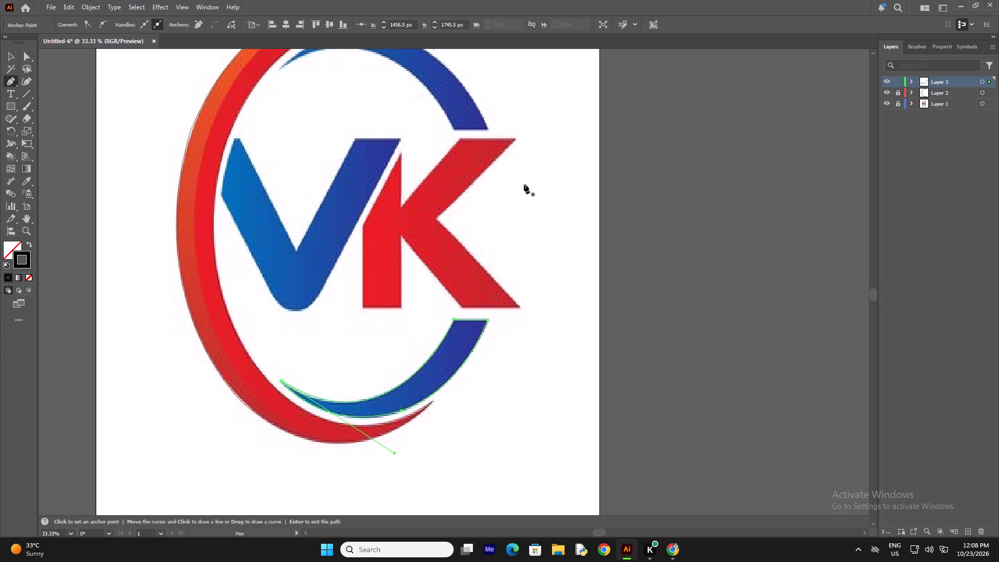
{"action": "left_click", "coordinate": [525, 184]}
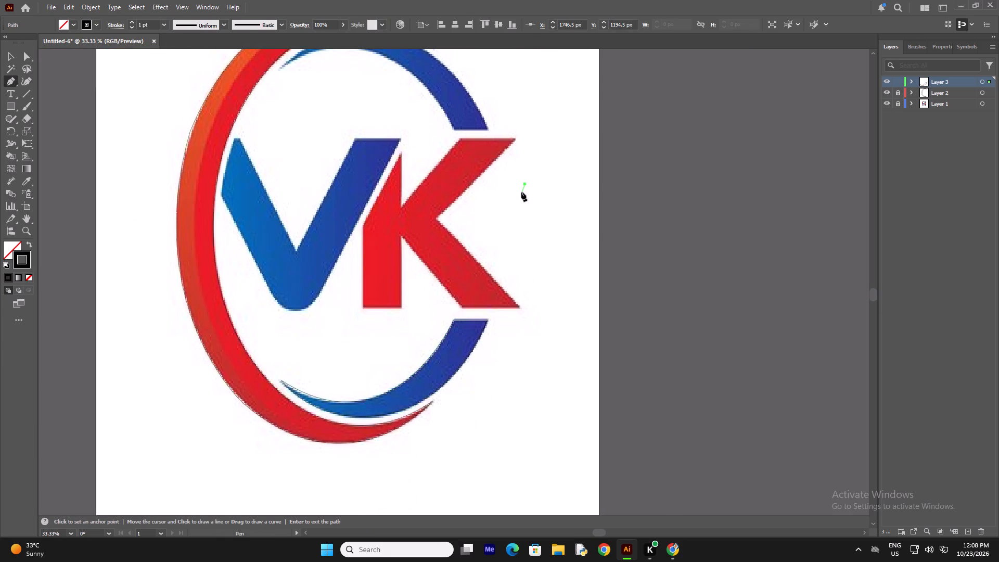
{"action": "key", "text": "BackSpace"}
{"action": "left_click", "coordinate": [899, 83]}
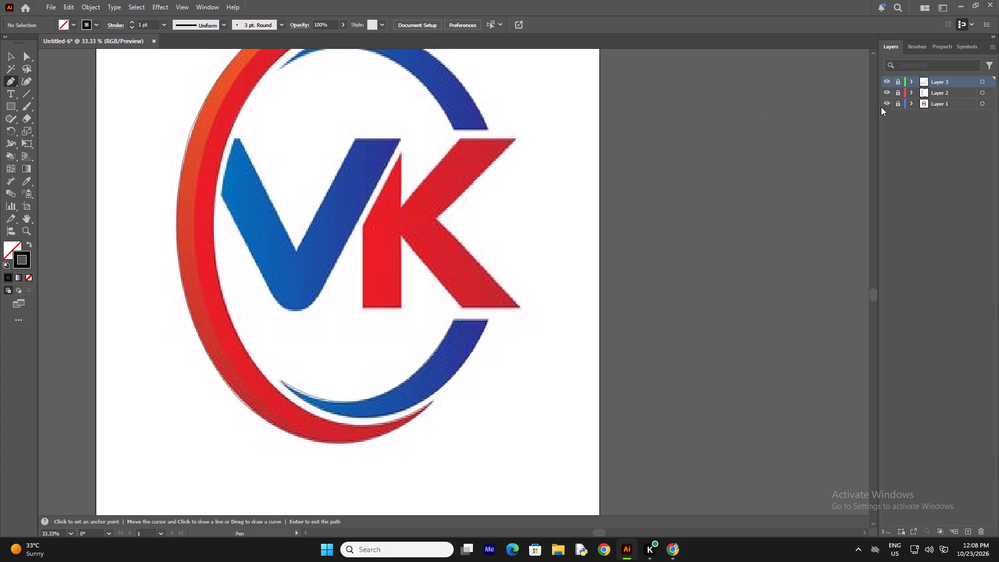
{"action": "left_click", "coordinate": [886, 106]}
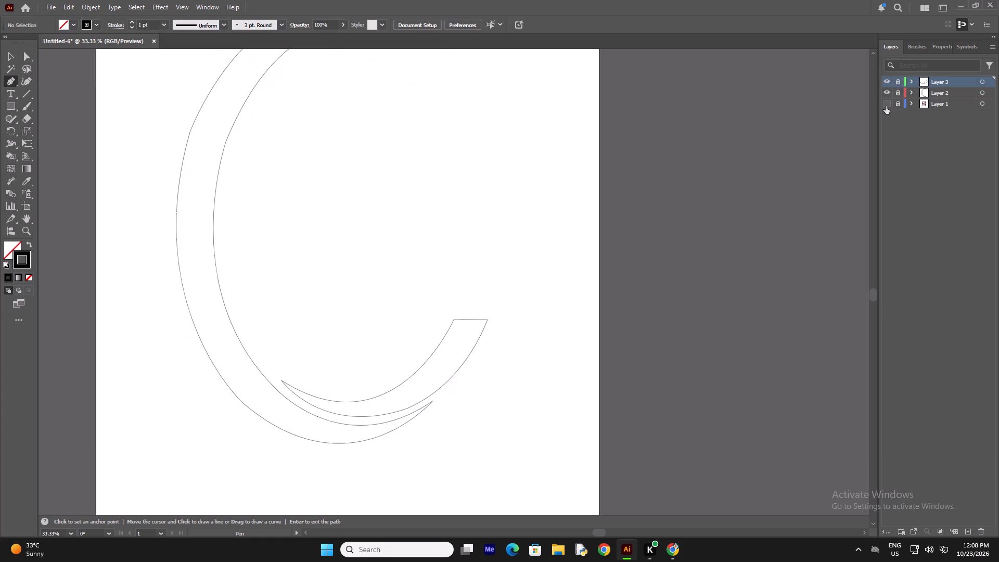
{"action": "left_click", "coordinate": [886, 106]}
Add a new layer above the locked Layer 3 for the letter shapes.
{"action": "scroll", "coordinate": [73, 303], "scroll_direction": "up", "scroll_amount": 3}
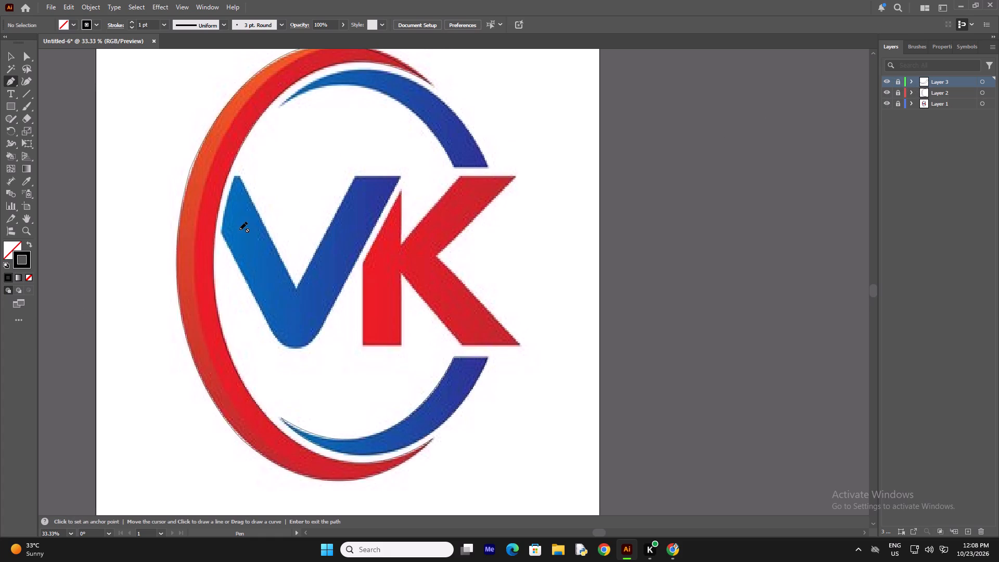
{"action": "left_click", "coordinate": [970, 529]}
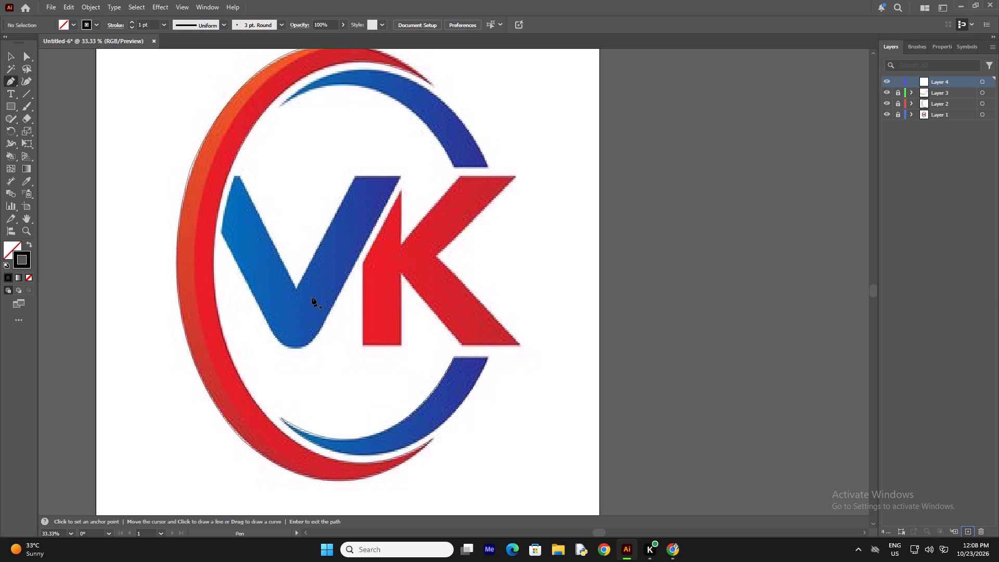
Outline the letter V from its outer-left corner over the left arm, down to the inner notch and across the right arm's top.
{"action": "left_click", "coordinate": [220, 233]}
{"action": "left_click_drag", "start_coordinate": [235, 175], "coordinate": [242, 175]}
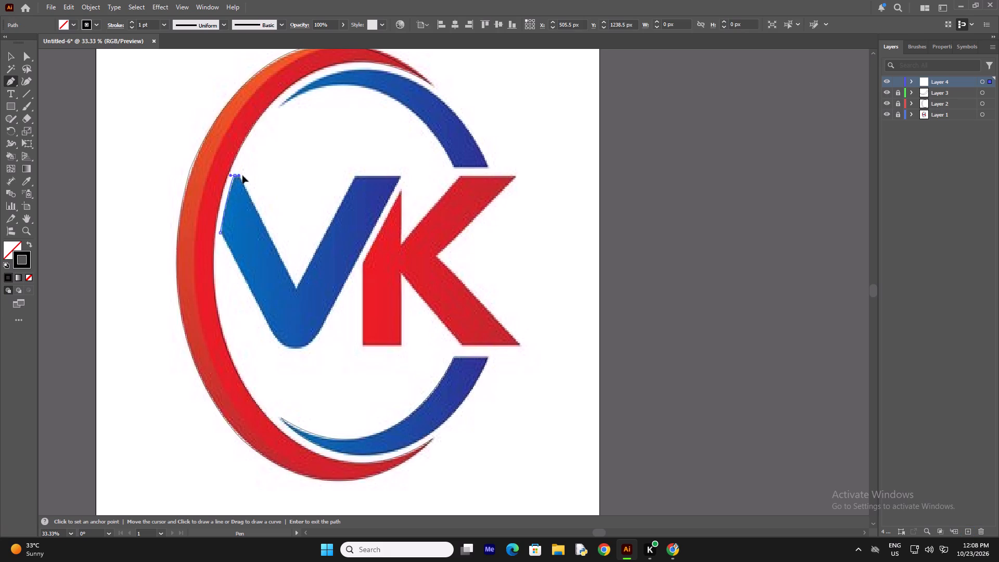
{"action": "left_click_drag", "start_coordinate": [242, 175], "coordinate": [240, 173]}
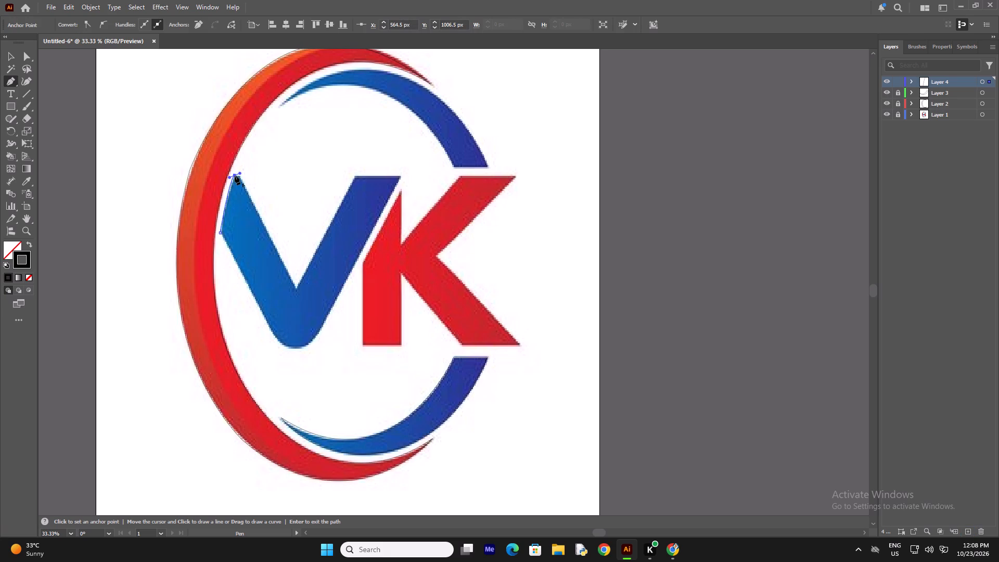
{"action": "left_click", "coordinate": [235, 175]}
{"action": "left_click", "coordinate": [240, 175]}
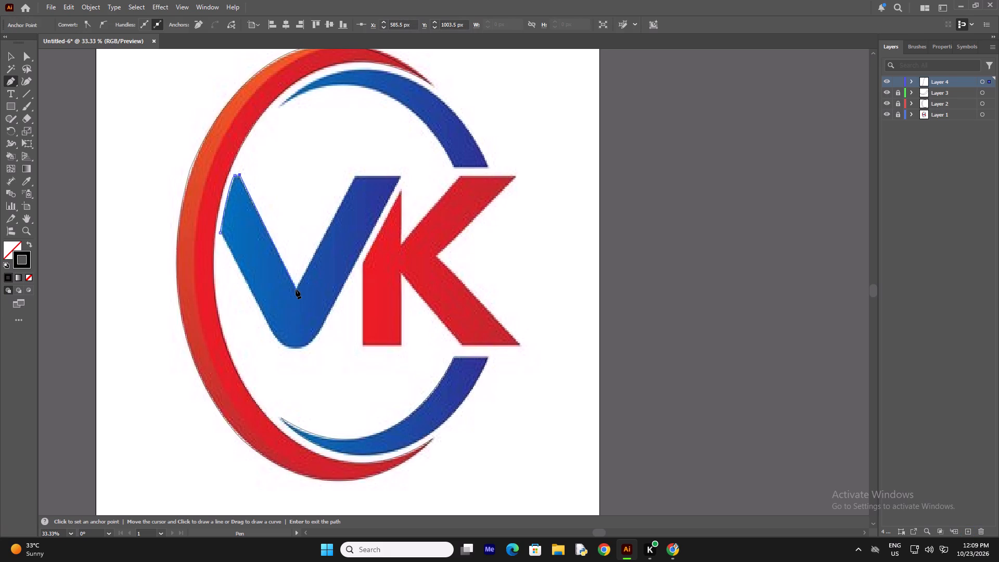
{"action": "left_click", "coordinate": [296, 289]}
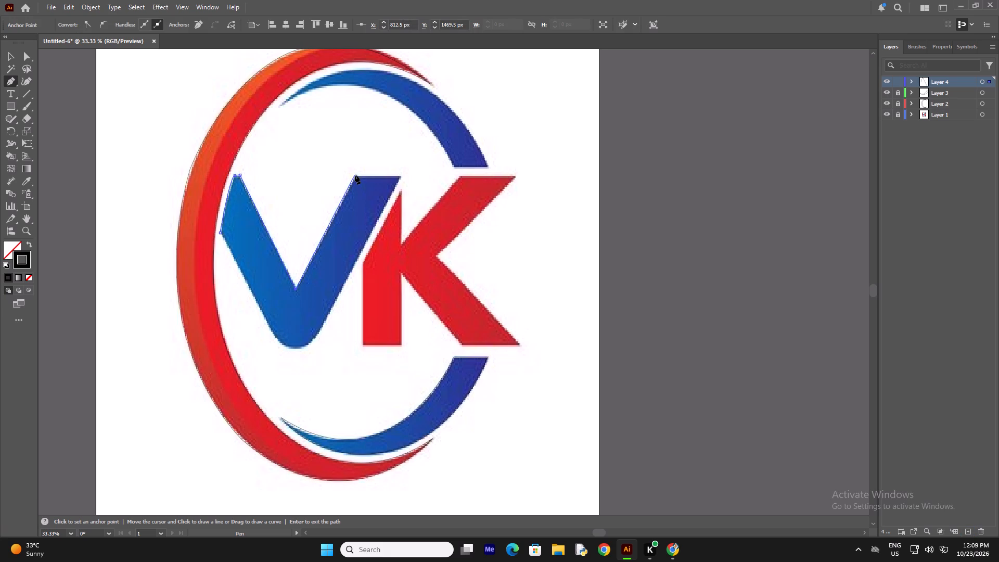
{"action": "left_click", "coordinate": [355, 175]}
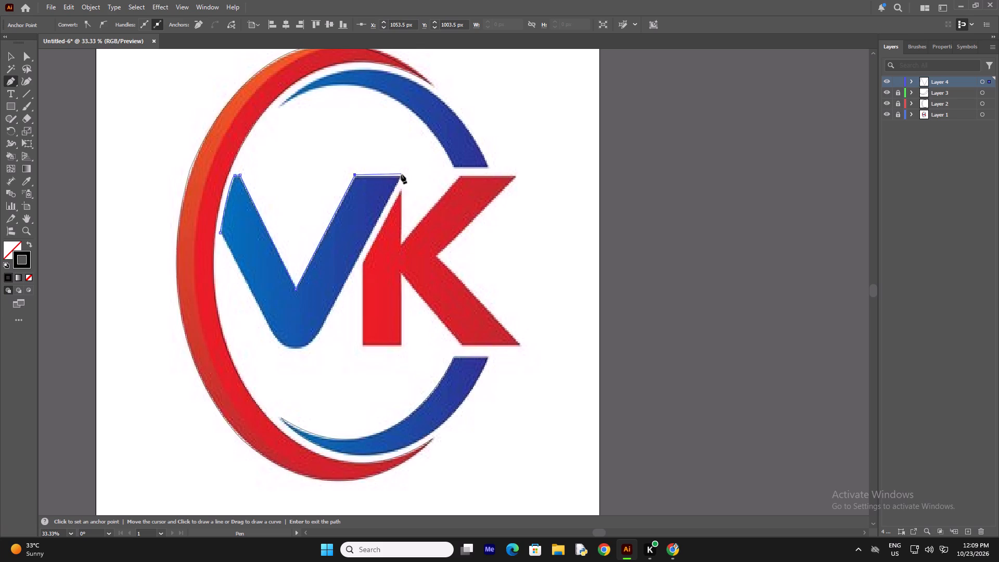
{"action": "left_click", "coordinate": [401, 174]}
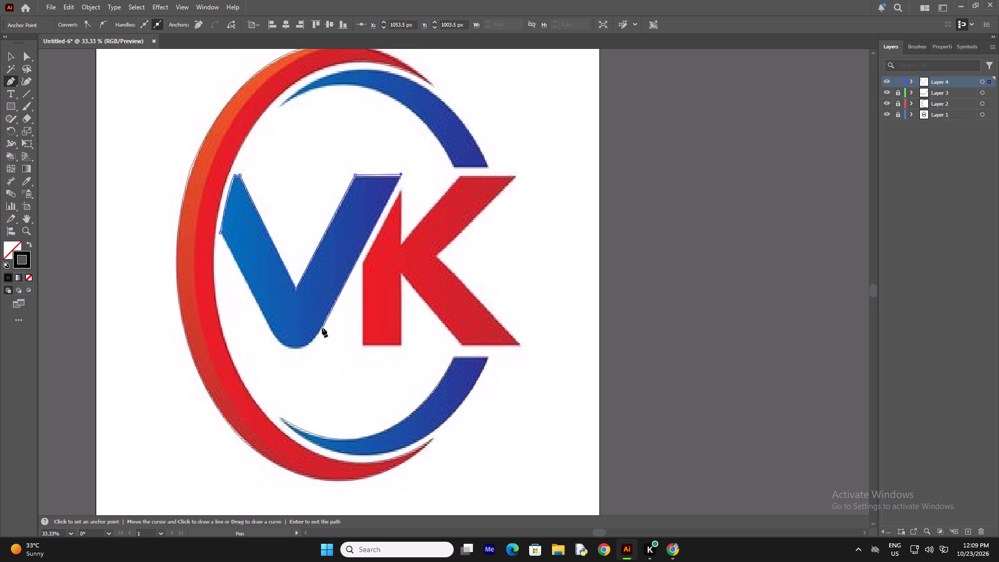
Trace the V's right outer edge and rounded bottom, close the path at the starting corner, and deselect it.
{"action": "left_click", "coordinate": [321, 329]}
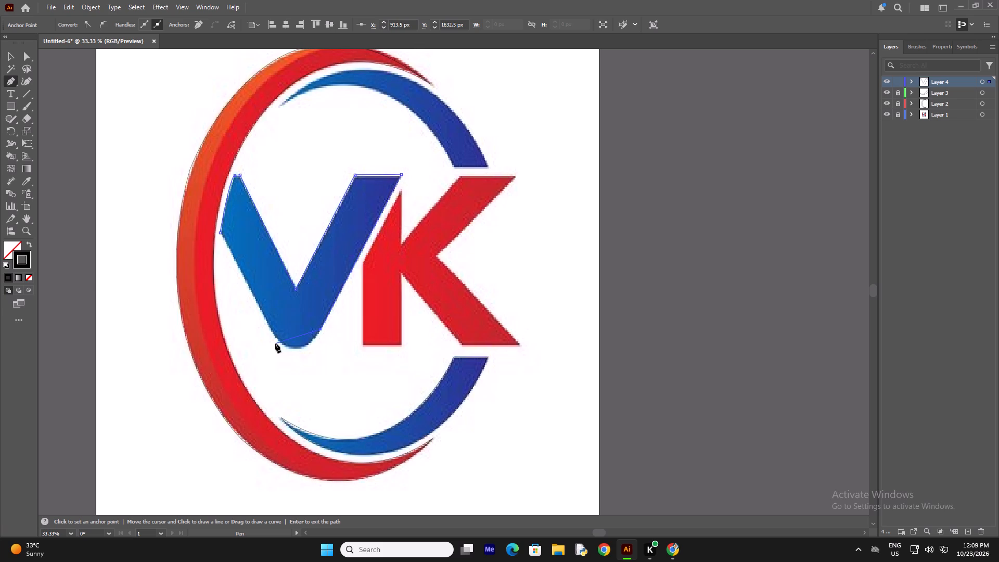
{"action": "left_click_drag", "start_coordinate": [278, 341], "coordinate": [250, 318]}
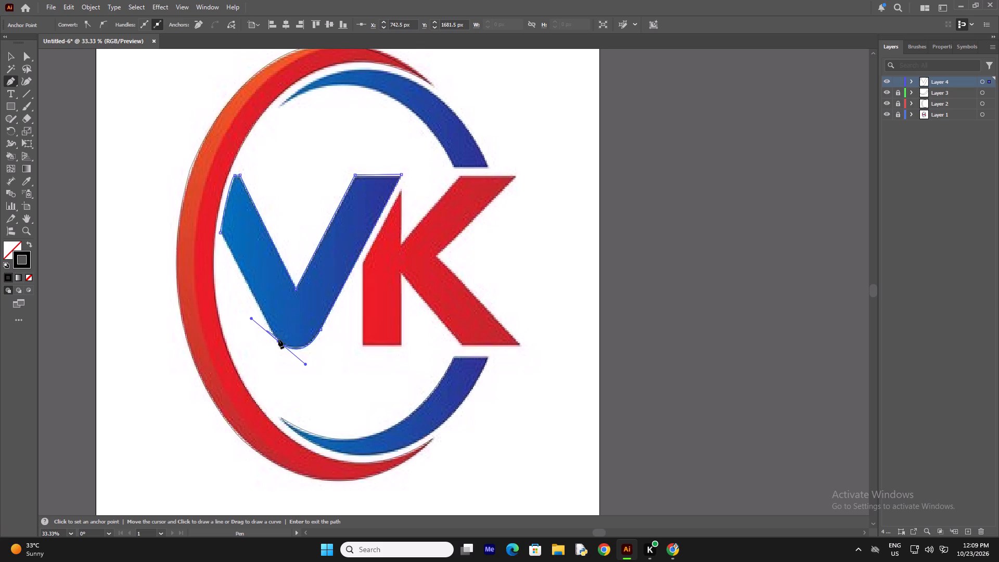
{"action": "left_click", "coordinate": [278, 340]}
{"action": "left_click", "coordinate": [221, 232]}
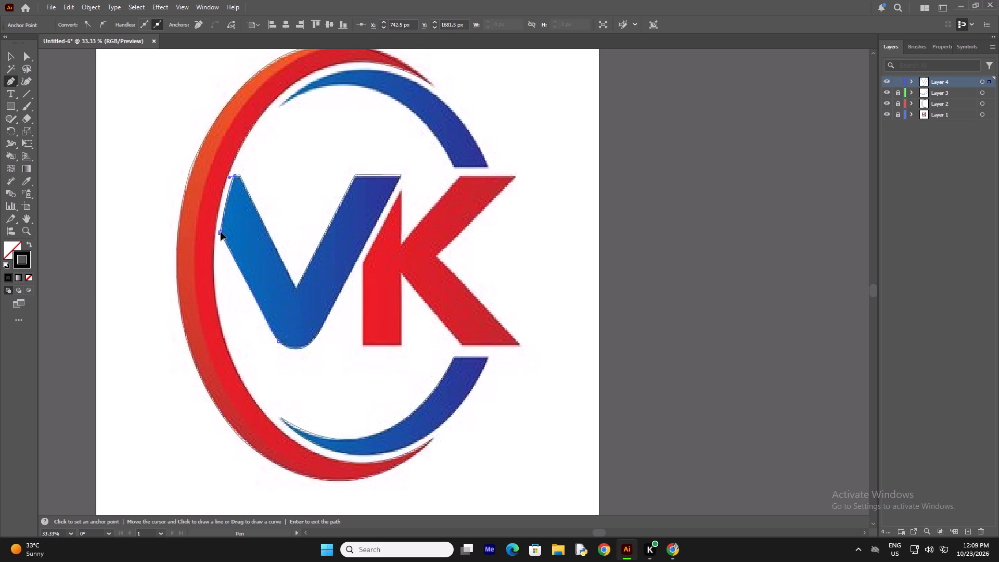
{"action": "left_click", "coordinate": [10, 60]}
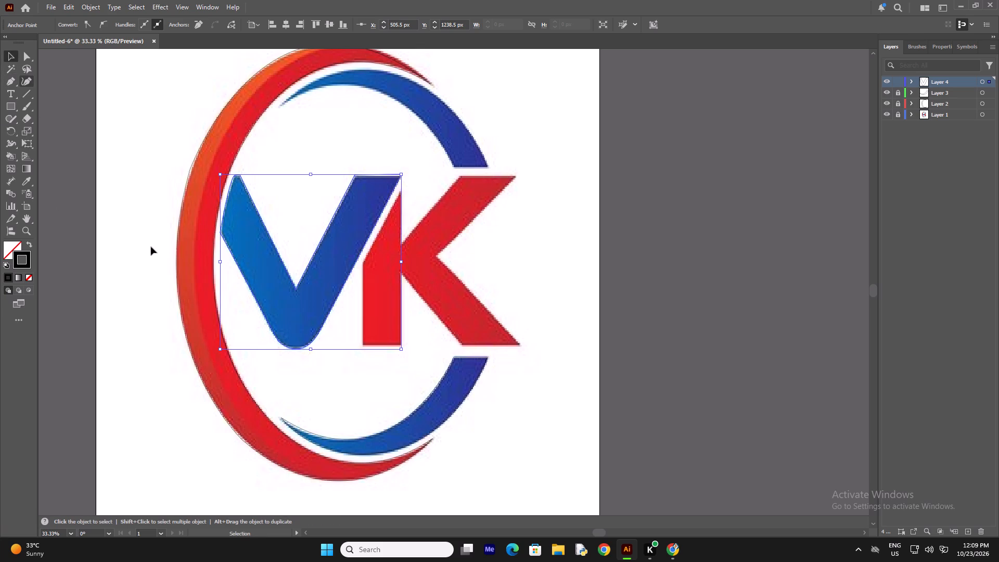
{"action": "left_click", "coordinate": [151, 247]}
Outline the letter K with the Pen tool from the stem's top tip around the stem and along the lower arm to its outer corner.
{"action": "key", "text": "p"}
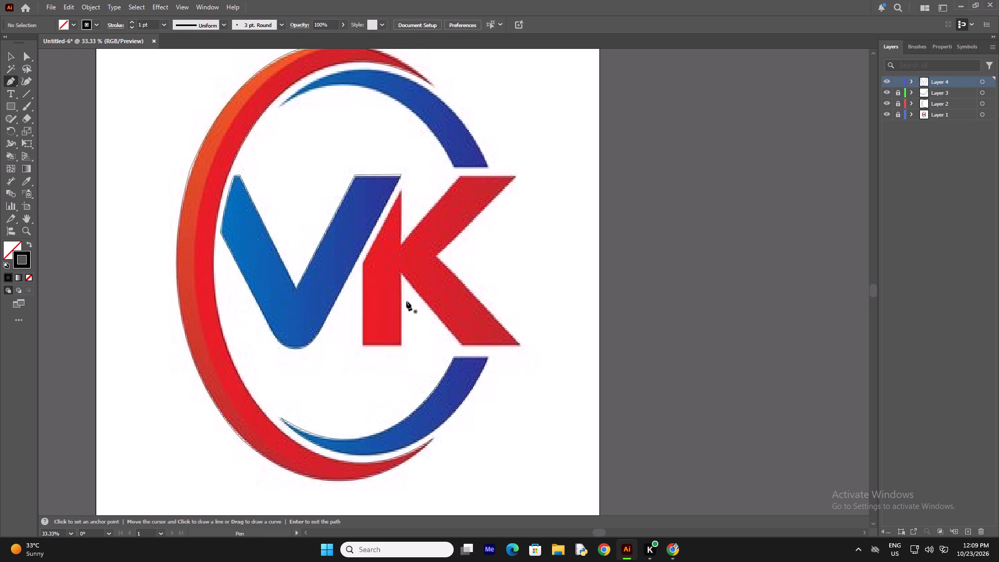
{"action": "left_click", "coordinate": [401, 191]}
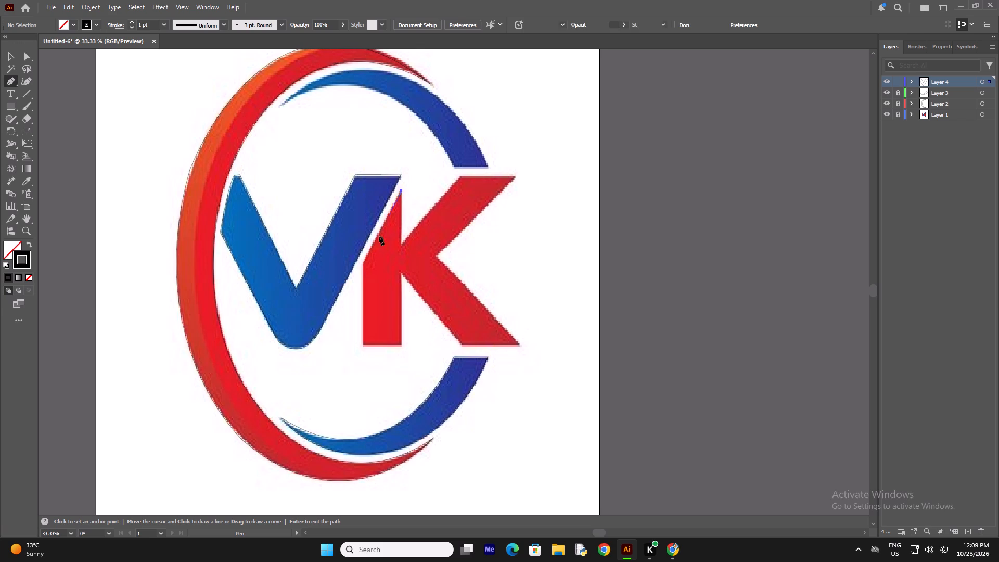
{"action": "left_click", "coordinate": [362, 265]}
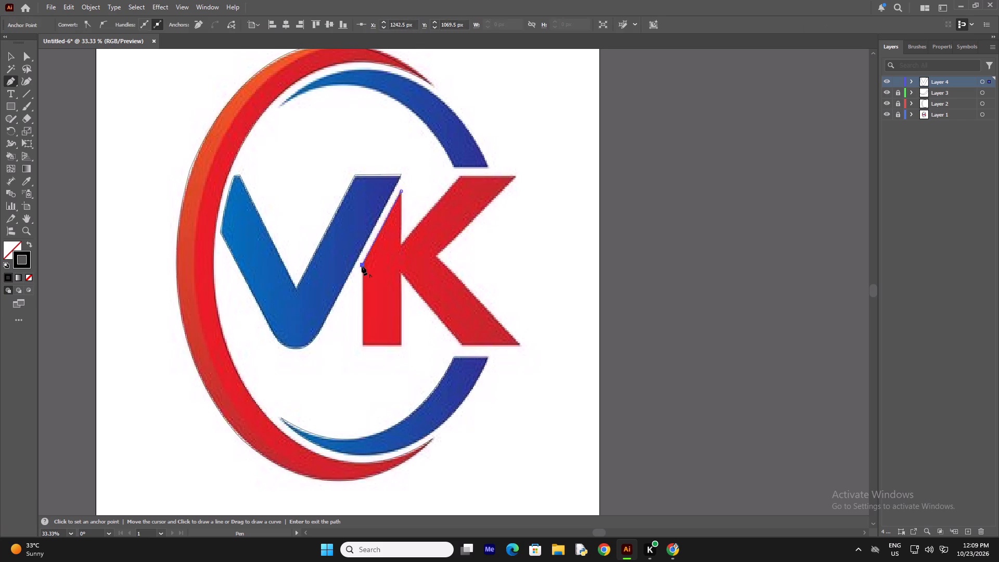
{"action": "left_click", "coordinate": [363, 346]}
{"action": "left_click", "coordinate": [401, 346]}
{"action": "left_click", "coordinate": [401, 274]}
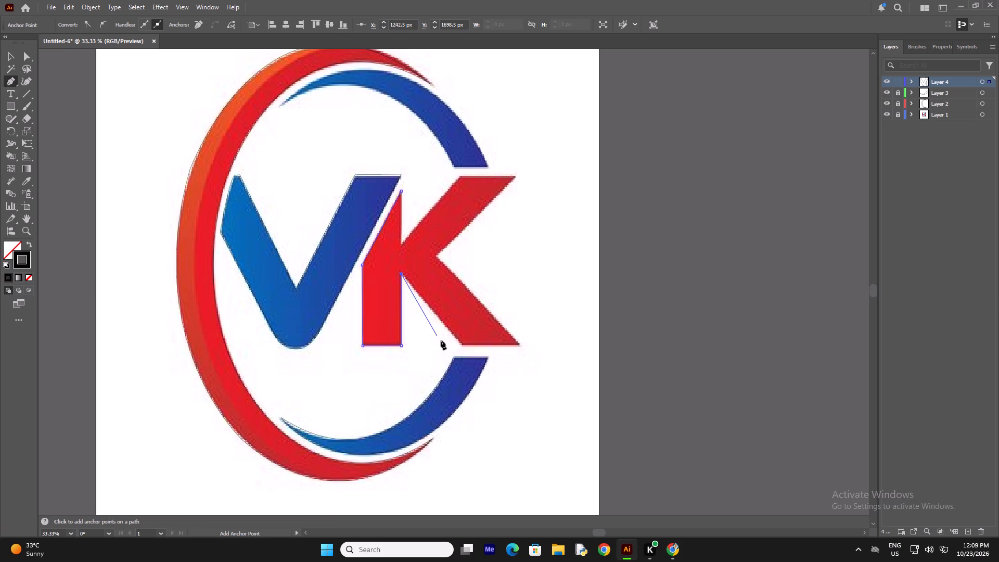
{"action": "left_click", "coordinate": [462, 344]}
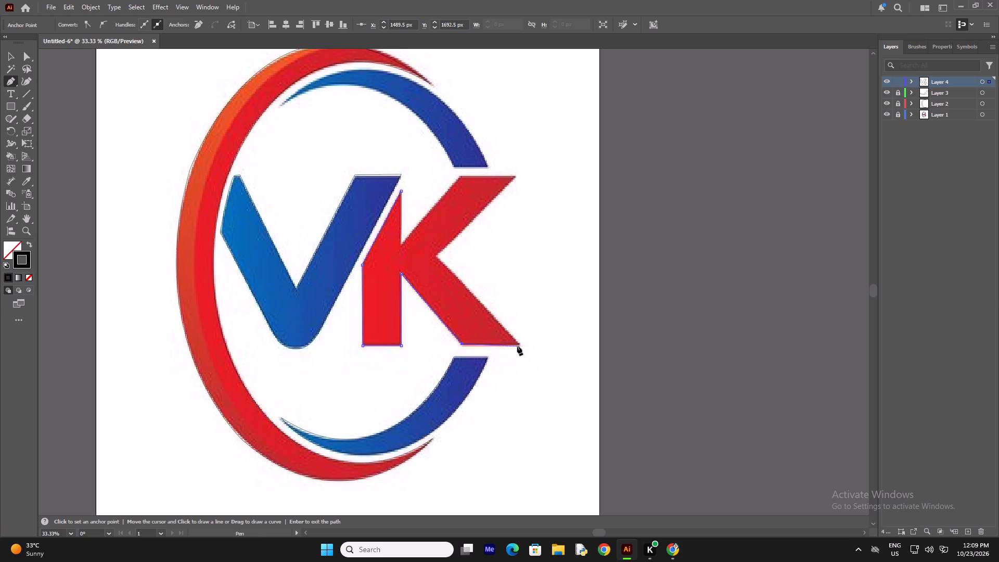
{"action": "left_click", "coordinate": [520, 345]}
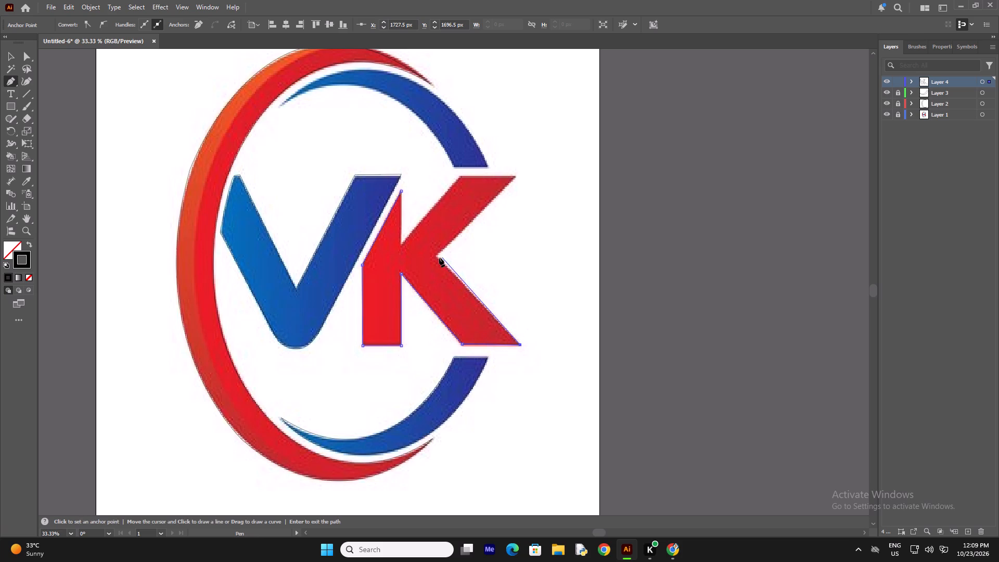
Trace the K's inner notch and upper arm, close the path at the stem's top tip, and deselect it.
{"action": "left_click", "coordinate": [437, 257]}
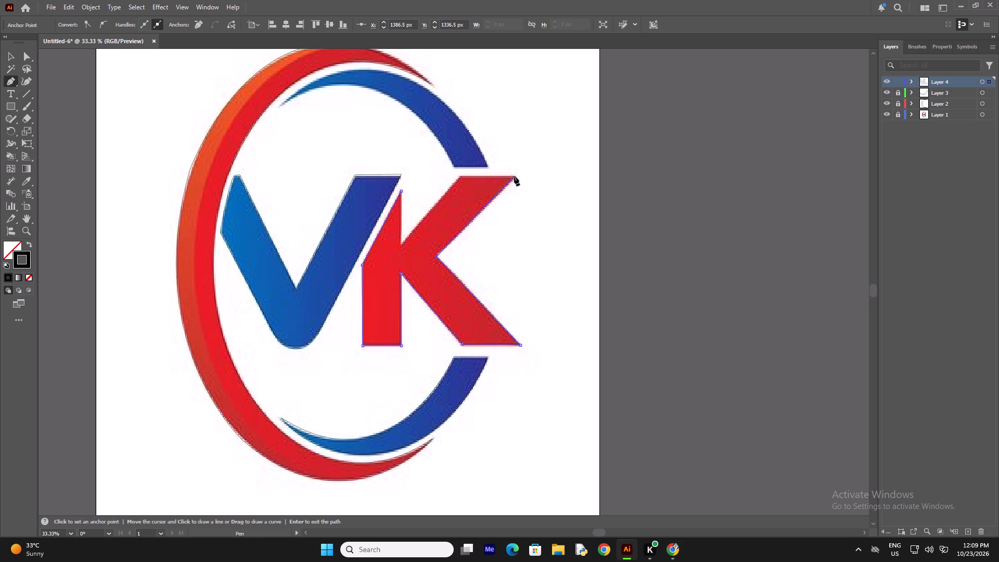
{"action": "left_click", "coordinate": [517, 176]}
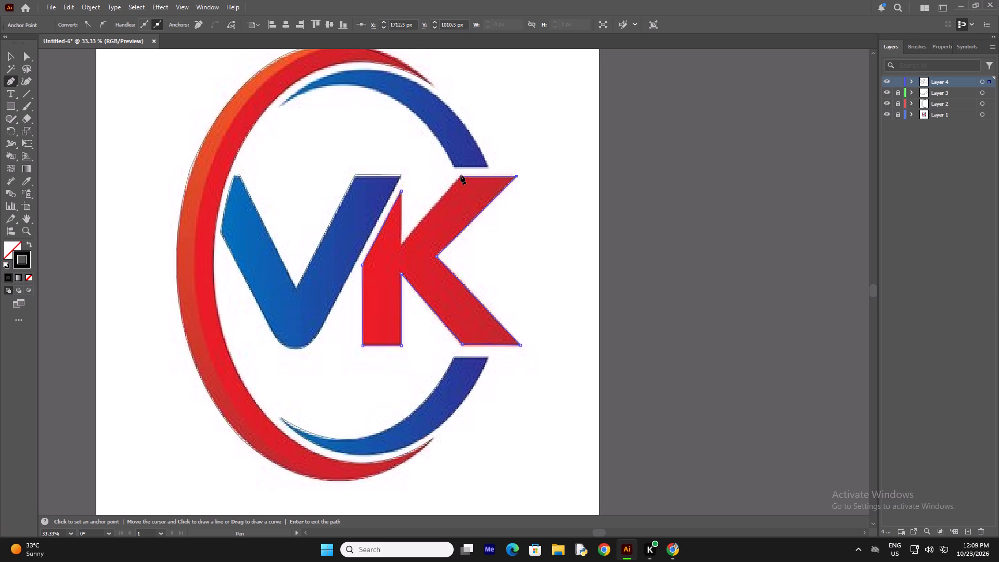
{"action": "left_click", "coordinate": [460, 176]}
{"action": "left_click", "coordinate": [402, 244]}
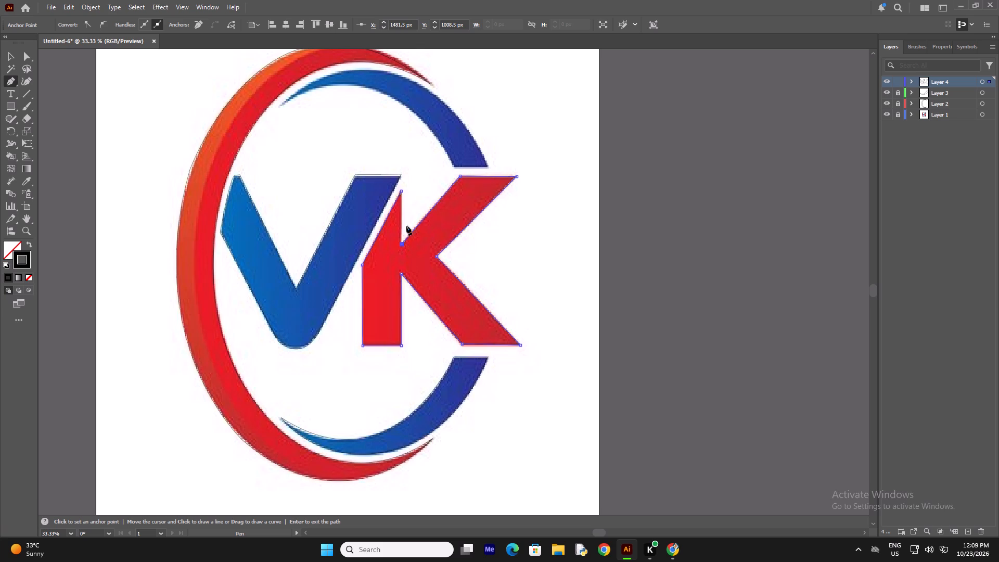
{"action": "left_click", "coordinate": [403, 190]}
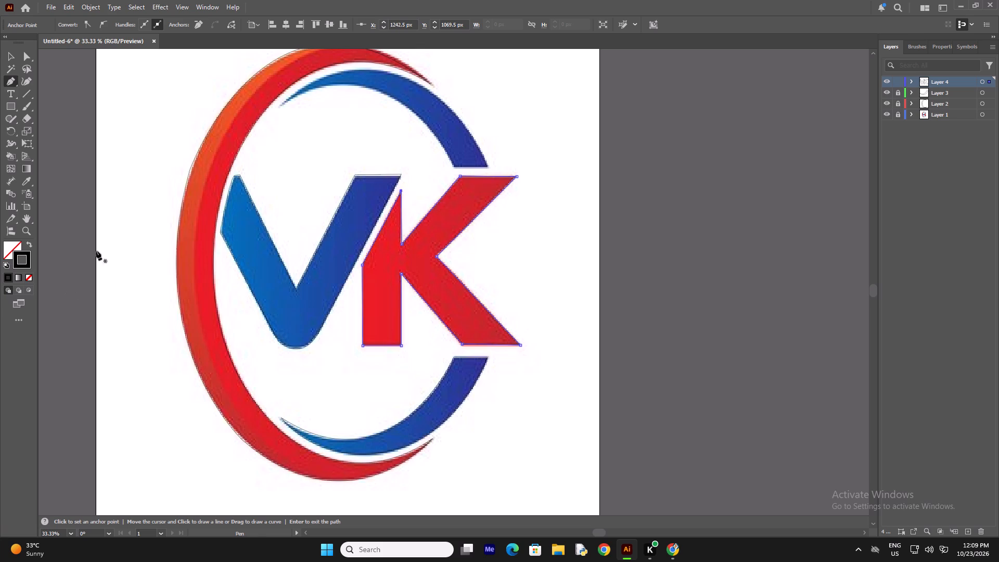
{"action": "left_click", "coordinate": [100, 247]}
{"action": "key", "text": "BackSpace"}
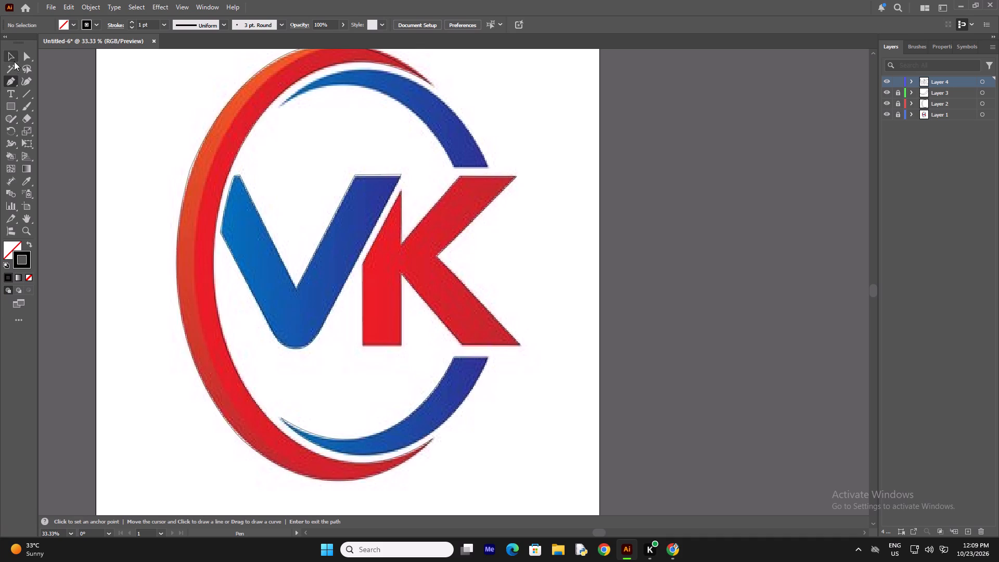
{"action": "left_click", "coordinate": [14, 61]}
Lock Layer 4 and briefly hide Layer 1 to check the traced letter outlines without the reference image.
{"action": "left_click", "coordinate": [887, 114]}
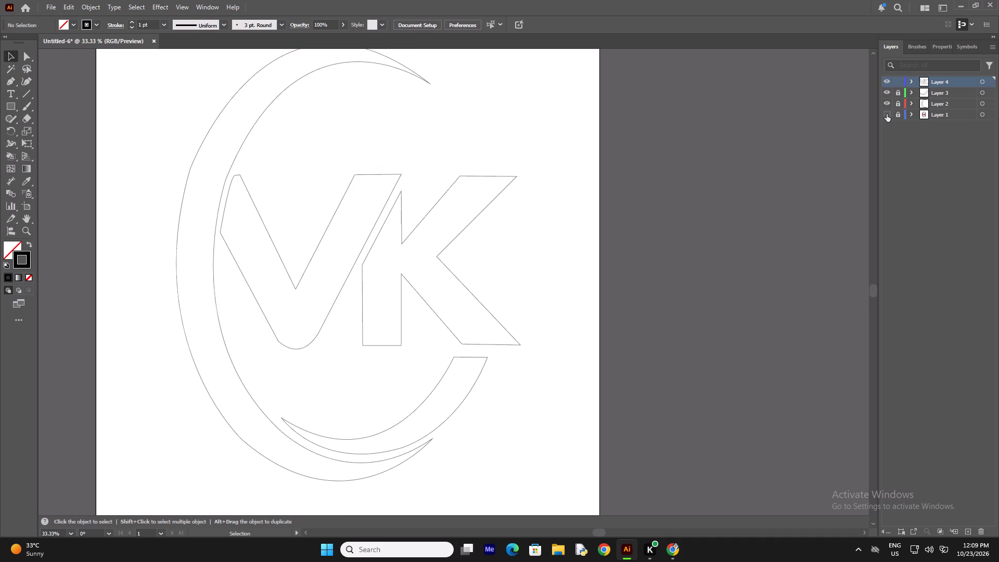
{"action": "left_click", "coordinate": [887, 114]}
{"action": "left_click", "coordinate": [896, 82]}
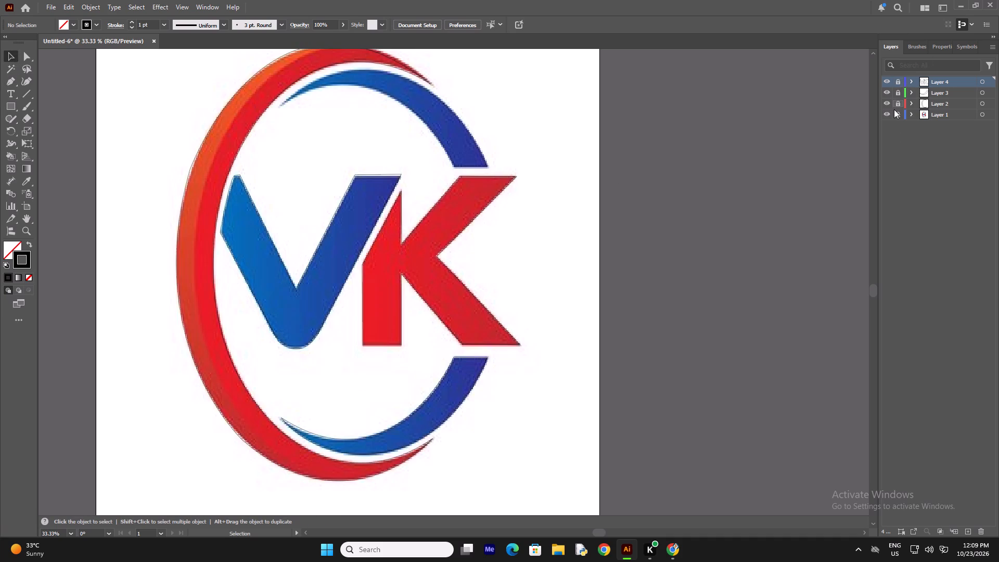
{"action": "left_click", "coordinate": [887, 113]}
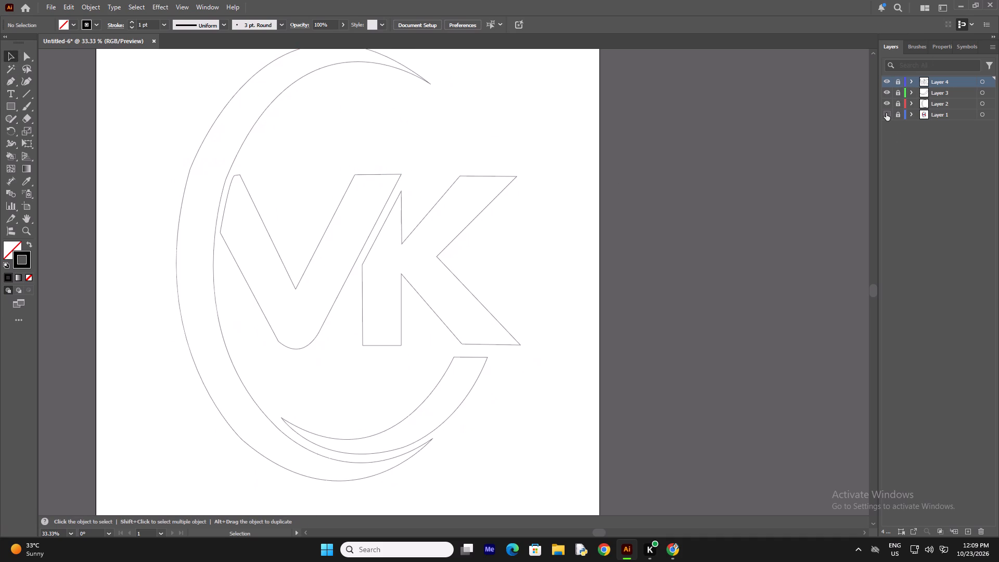
{"action": "left_click", "coordinate": [886, 113]}
{"action": "key", "text": "ctrl+minus"}
{"action": "key", "text": "ctrl+minus"}
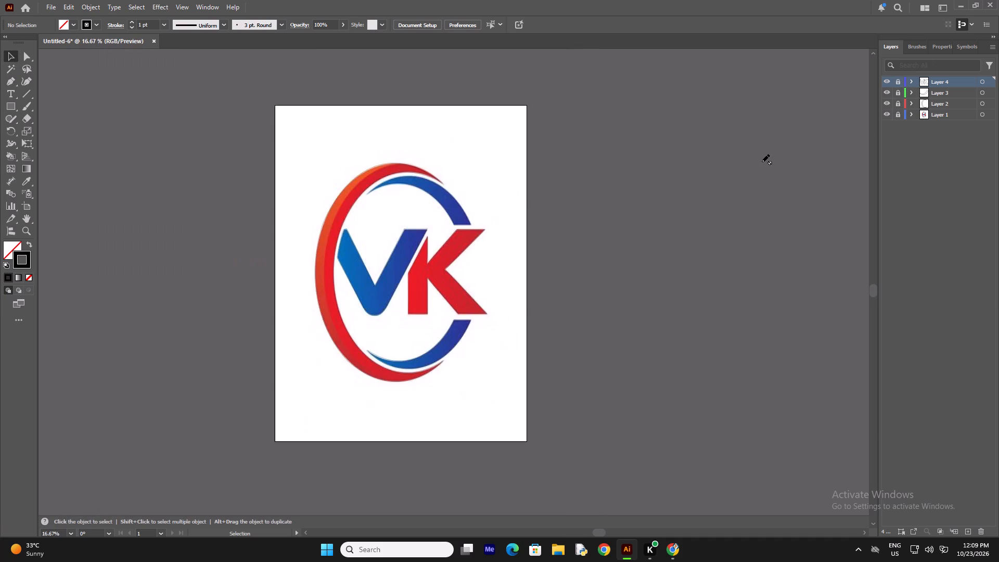
{"action": "left_click", "coordinate": [887, 111]}
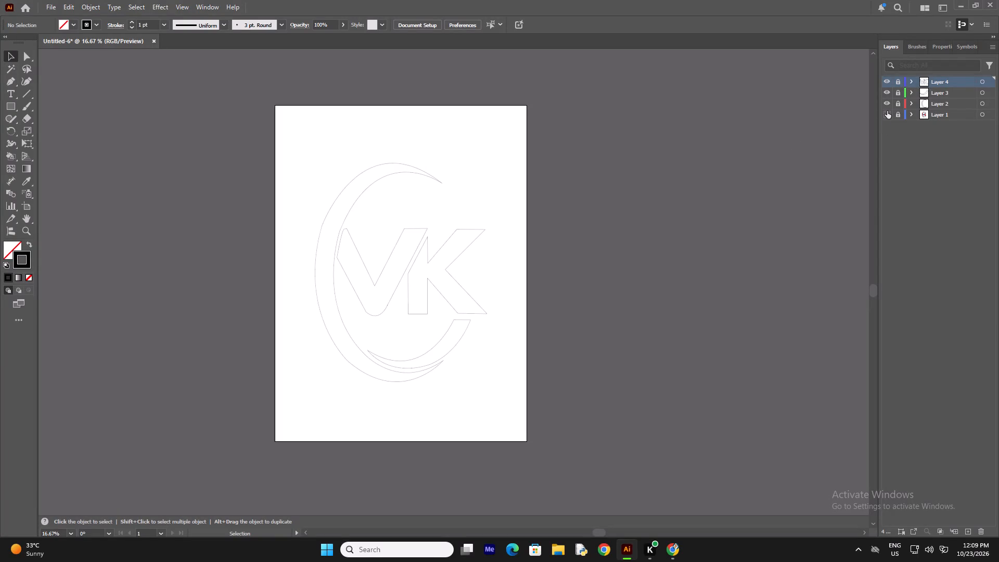
{"action": "left_click", "coordinate": [887, 111]}
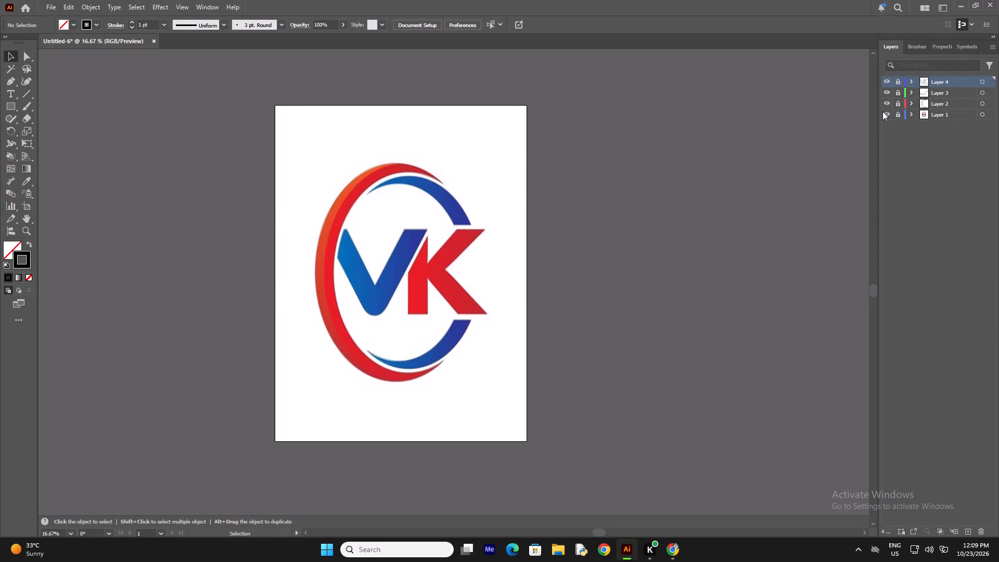
Add a new layer above the locked Layer 4 for the upper blue crescent.
{"action": "key", "text": "ctrl+plus"}
{"action": "left_click", "coordinate": [969, 534]}
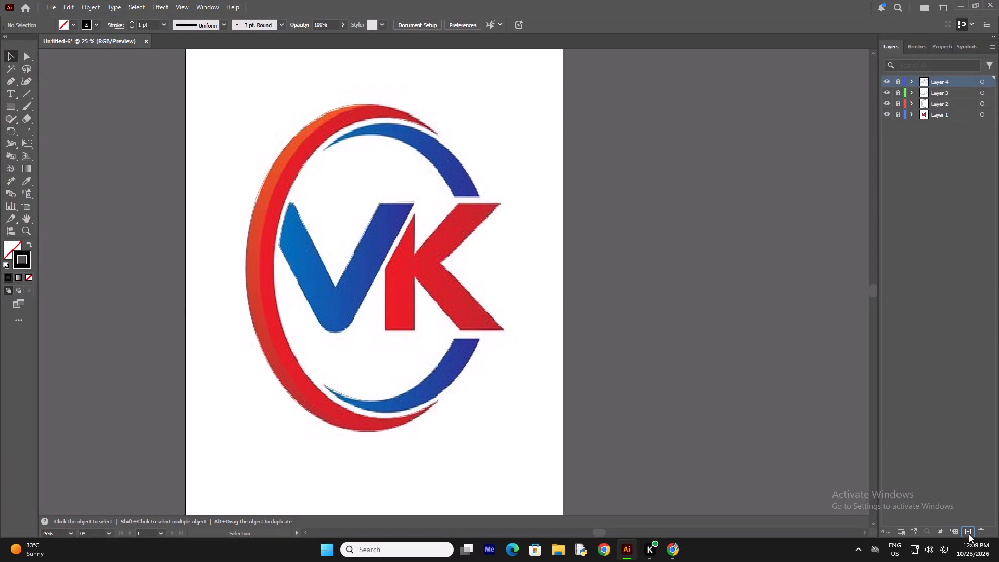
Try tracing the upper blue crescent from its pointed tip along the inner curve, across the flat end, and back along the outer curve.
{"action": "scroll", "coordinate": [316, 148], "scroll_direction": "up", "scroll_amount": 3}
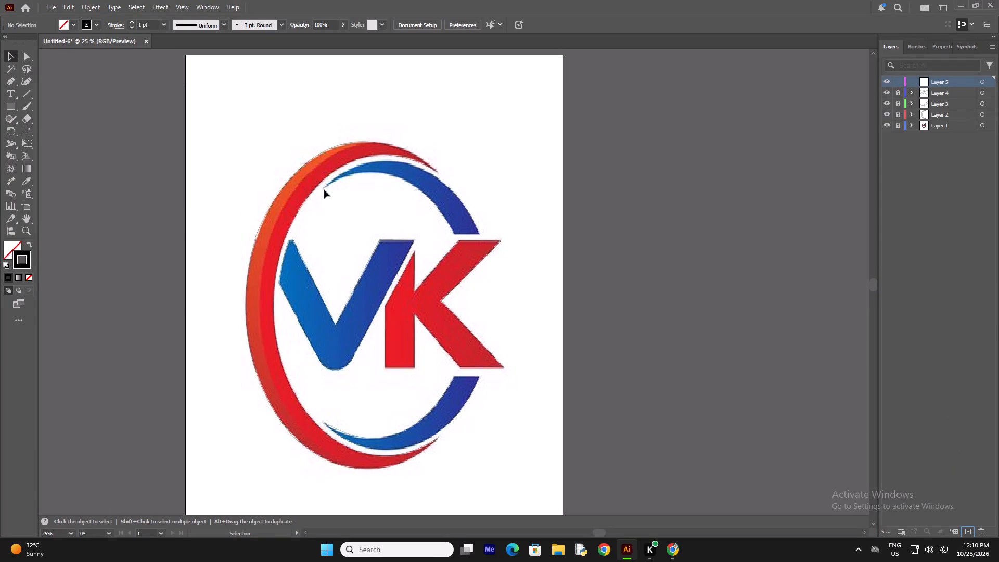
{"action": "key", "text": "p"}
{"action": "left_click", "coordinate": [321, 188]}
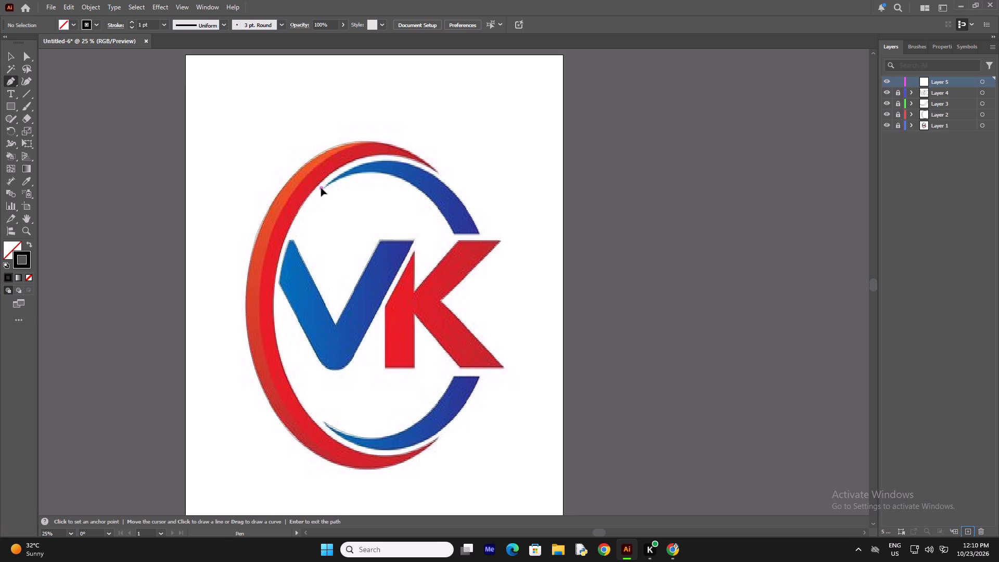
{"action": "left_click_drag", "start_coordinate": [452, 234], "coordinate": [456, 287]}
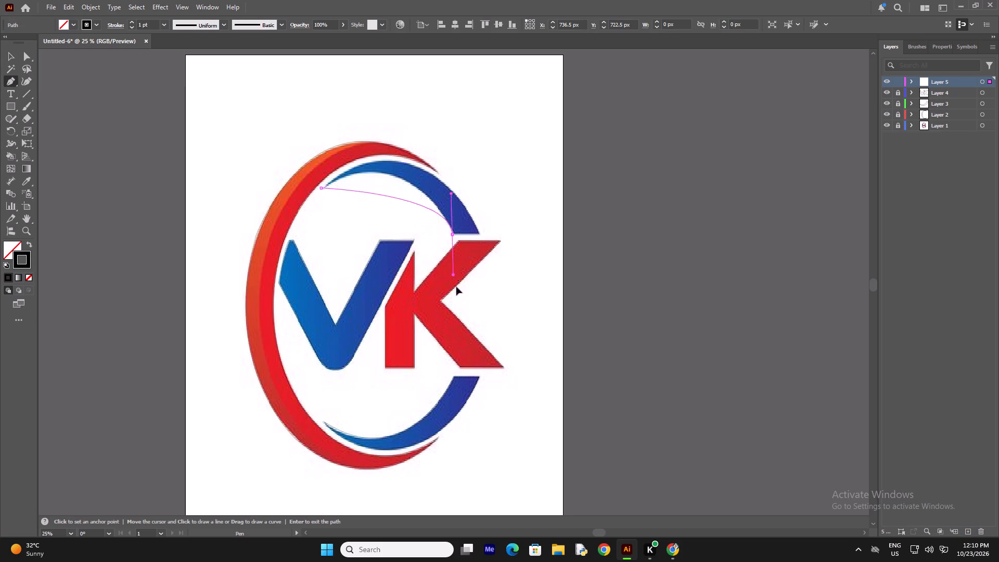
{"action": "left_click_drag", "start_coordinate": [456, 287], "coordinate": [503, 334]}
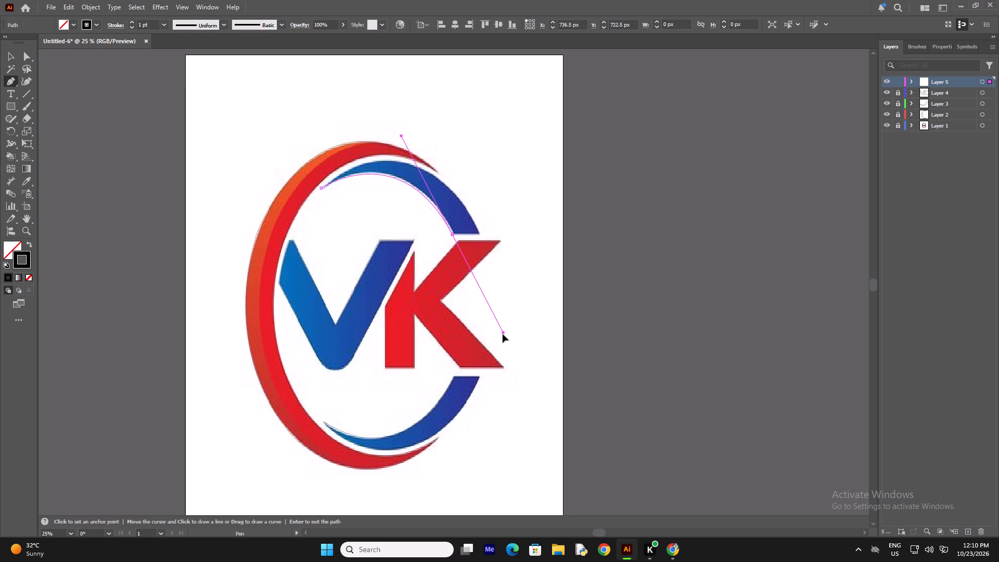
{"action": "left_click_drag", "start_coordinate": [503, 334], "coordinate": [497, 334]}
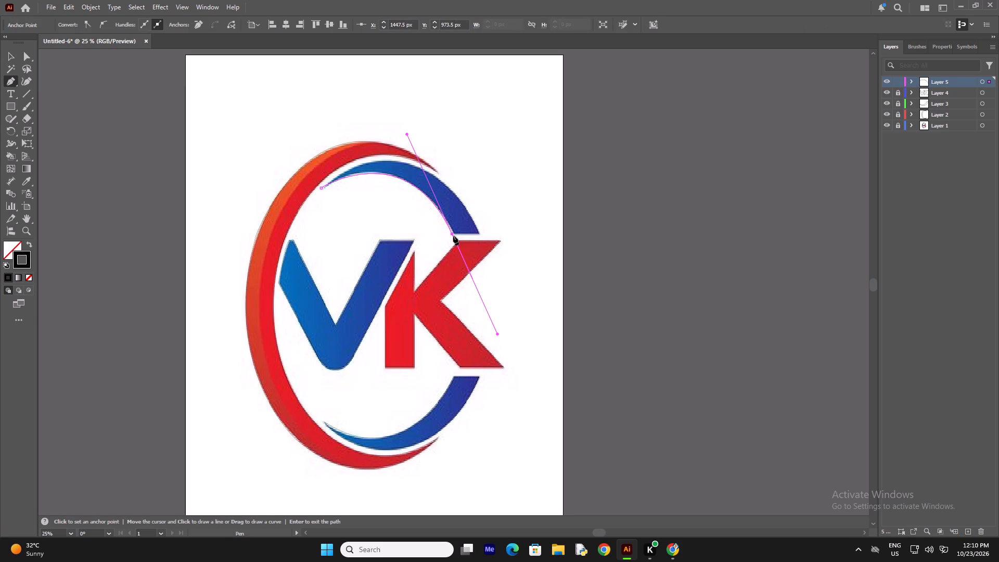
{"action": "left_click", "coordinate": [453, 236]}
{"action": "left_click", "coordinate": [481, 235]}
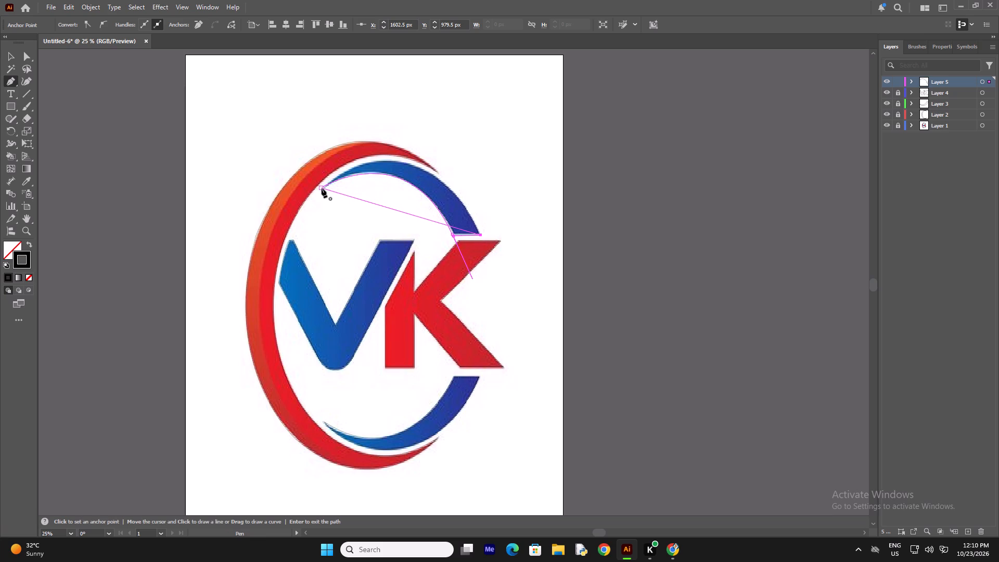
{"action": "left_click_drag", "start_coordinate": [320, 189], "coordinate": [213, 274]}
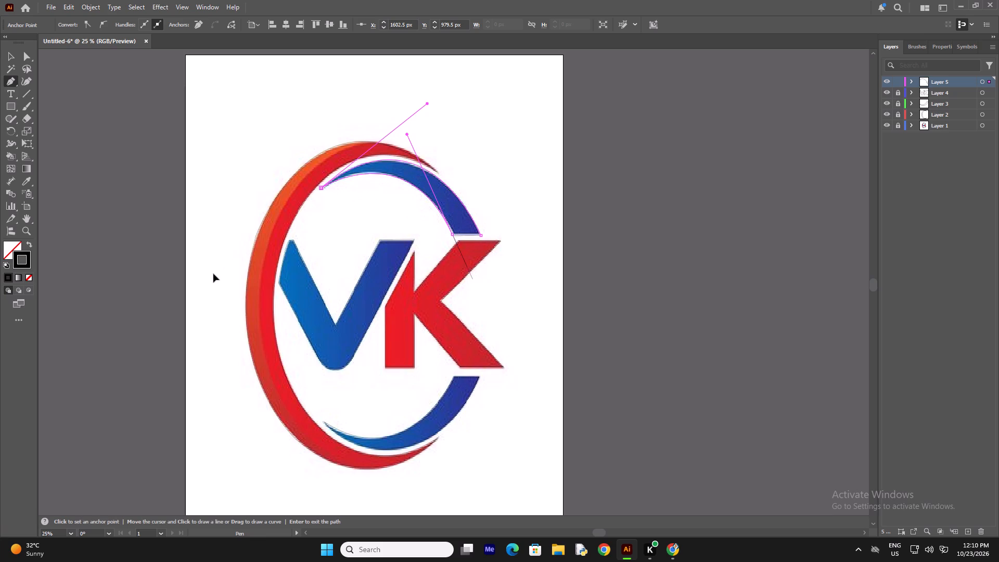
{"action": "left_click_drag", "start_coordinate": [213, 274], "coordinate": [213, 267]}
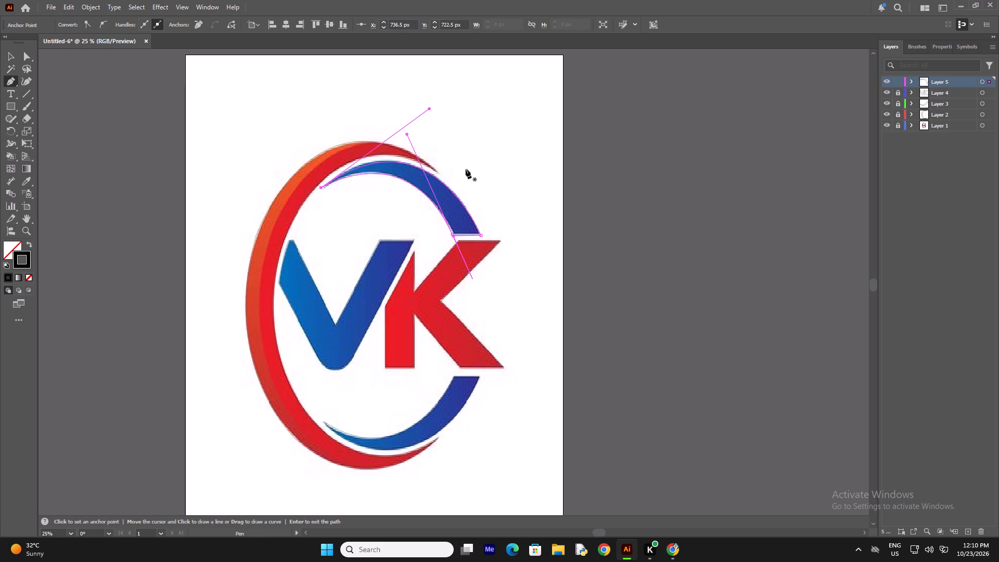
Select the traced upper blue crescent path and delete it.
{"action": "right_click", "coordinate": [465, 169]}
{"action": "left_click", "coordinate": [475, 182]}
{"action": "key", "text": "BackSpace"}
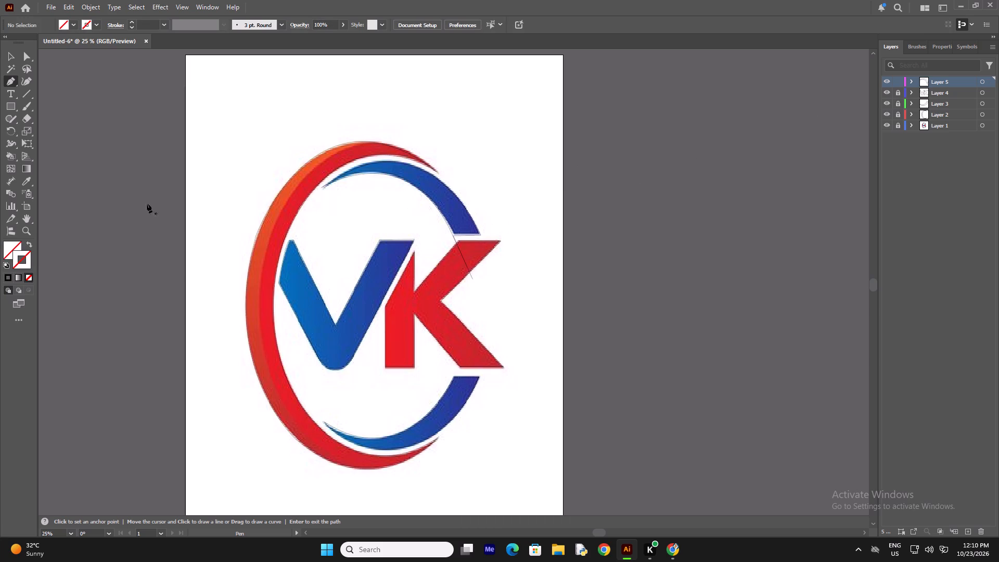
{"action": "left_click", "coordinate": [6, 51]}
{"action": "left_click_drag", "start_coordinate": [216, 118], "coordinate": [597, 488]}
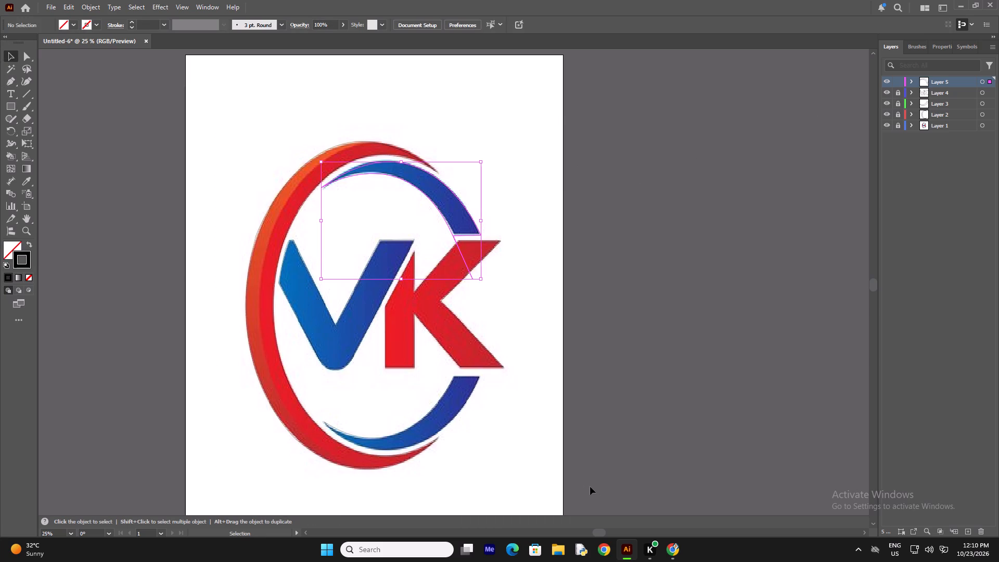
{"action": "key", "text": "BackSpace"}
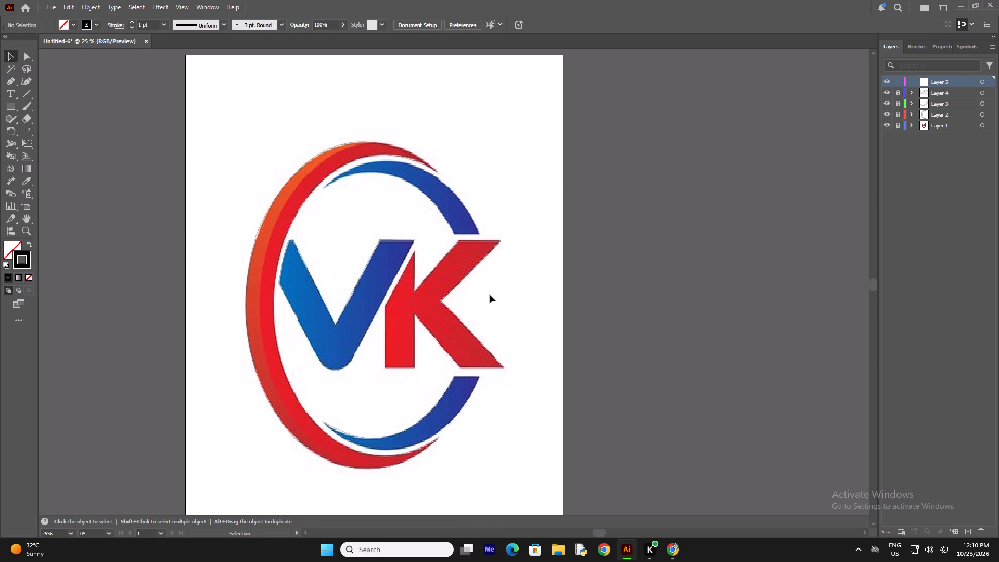
Trace the upper blue crescent as a closed path from its flat end along the outer curve to the pointed tip and back along the inner curve.
{"action": "key", "text": "p"}
{"action": "left_click", "coordinate": [453, 234]}
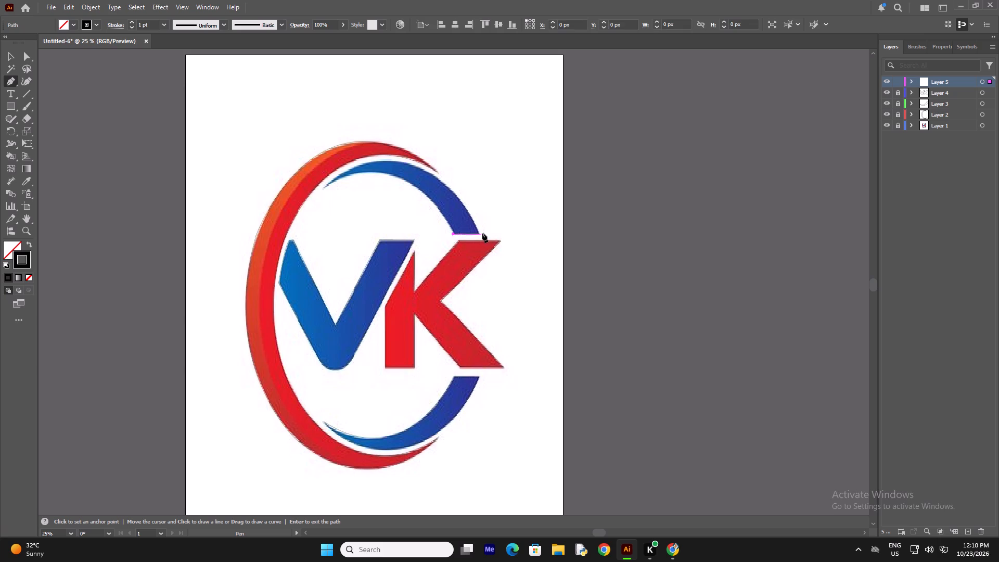
{"action": "left_click", "coordinate": [479, 235]}
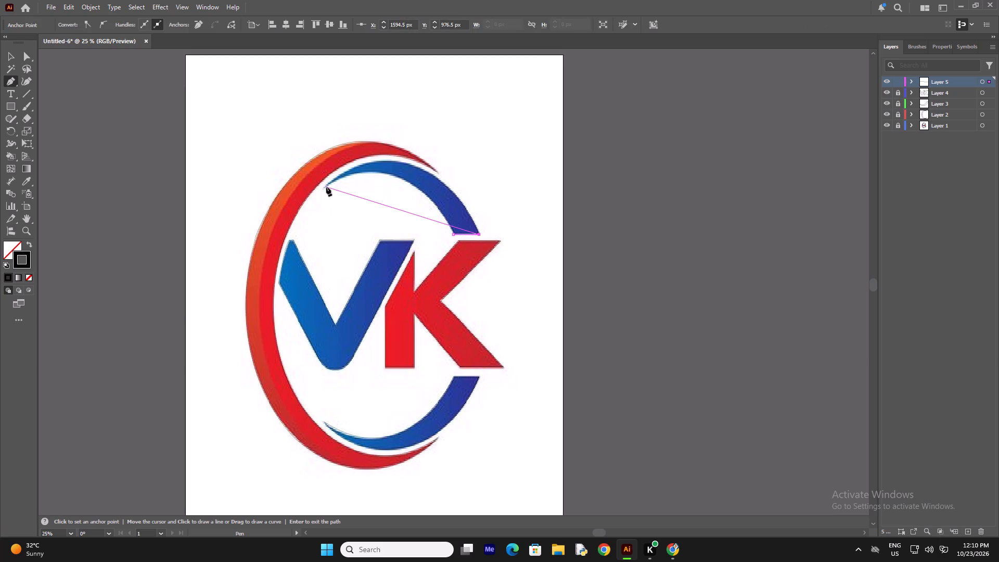
{"action": "left_click_drag", "start_coordinate": [323, 186], "coordinate": [217, 262]}
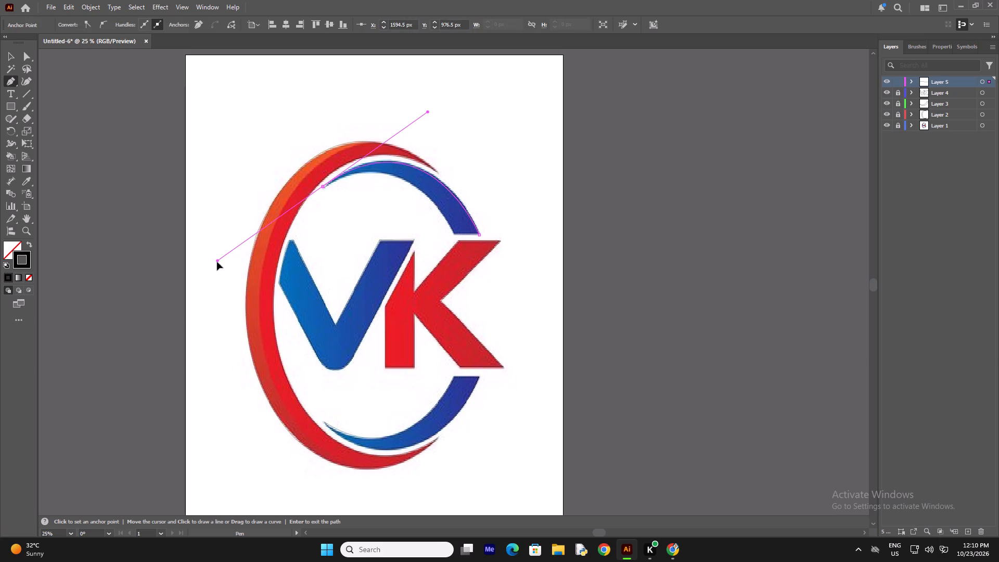
{"action": "left_click_drag", "start_coordinate": [217, 262], "coordinate": [211, 262]}
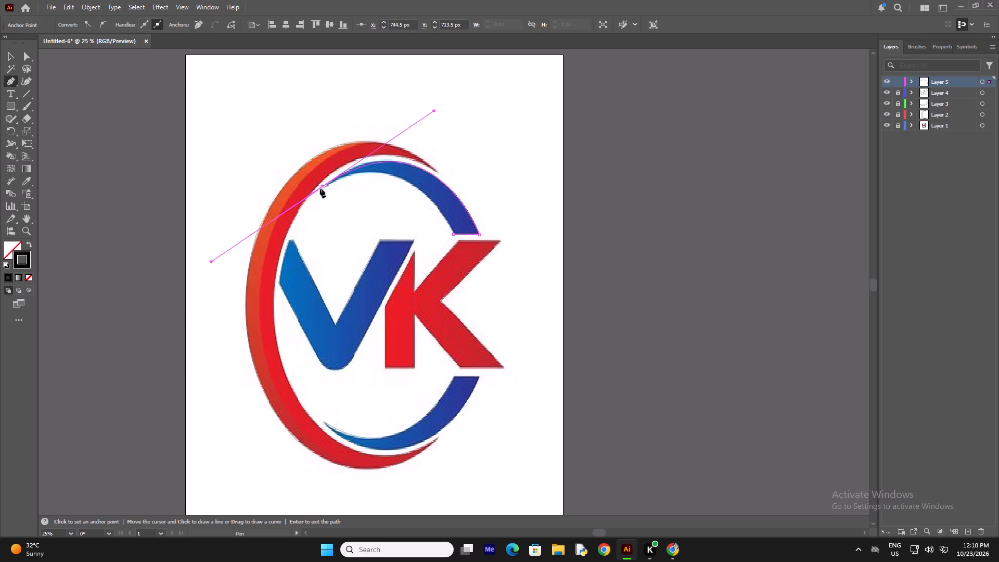
{"action": "left_click", "coordinate": [322, 187]}
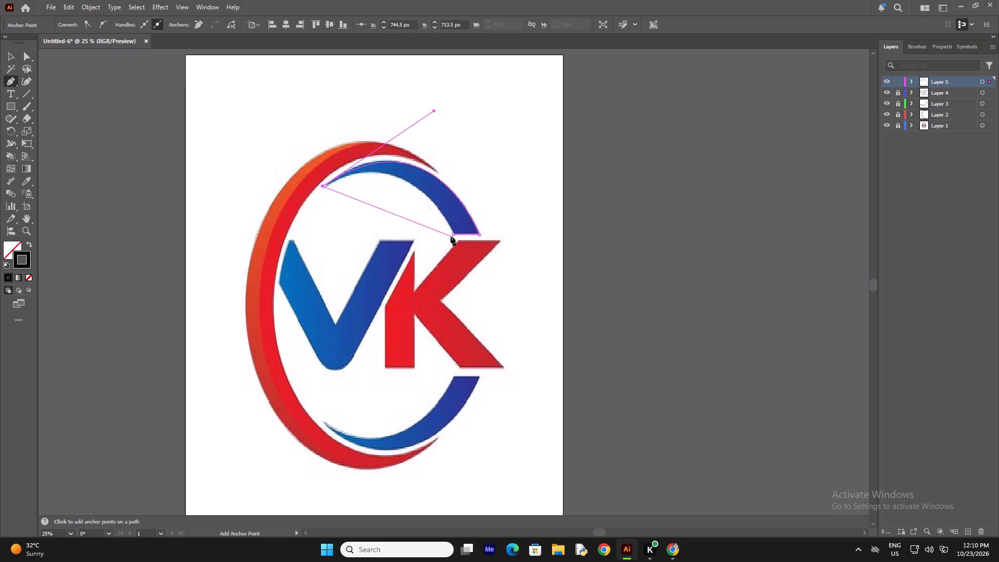
{"action": "left_click_drag", "start_coordinate": [454, 235], "coordinate": [478, 301]}
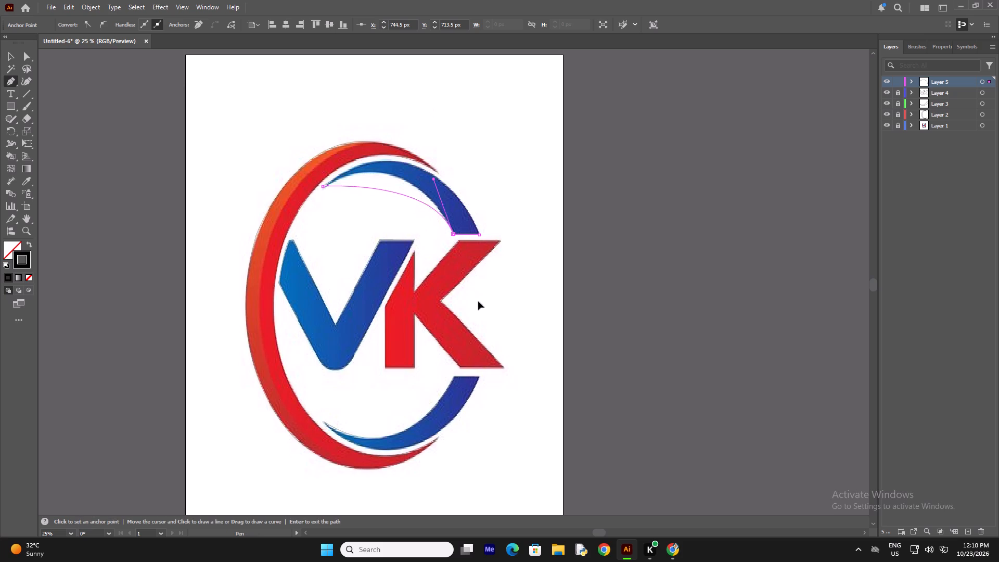
{"action": "left_click_drag", "start_coordinate": [478, 301], "coordinate": [505, 335]}
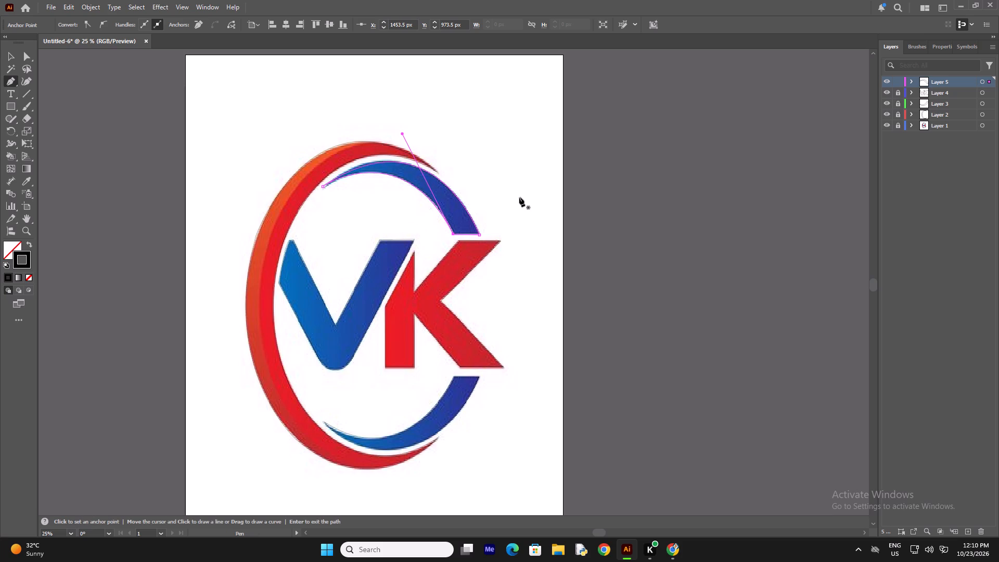
{"action": "left_click", "coordinate": [519, 197]}
{"action": "key", "text": "BackSpace"}
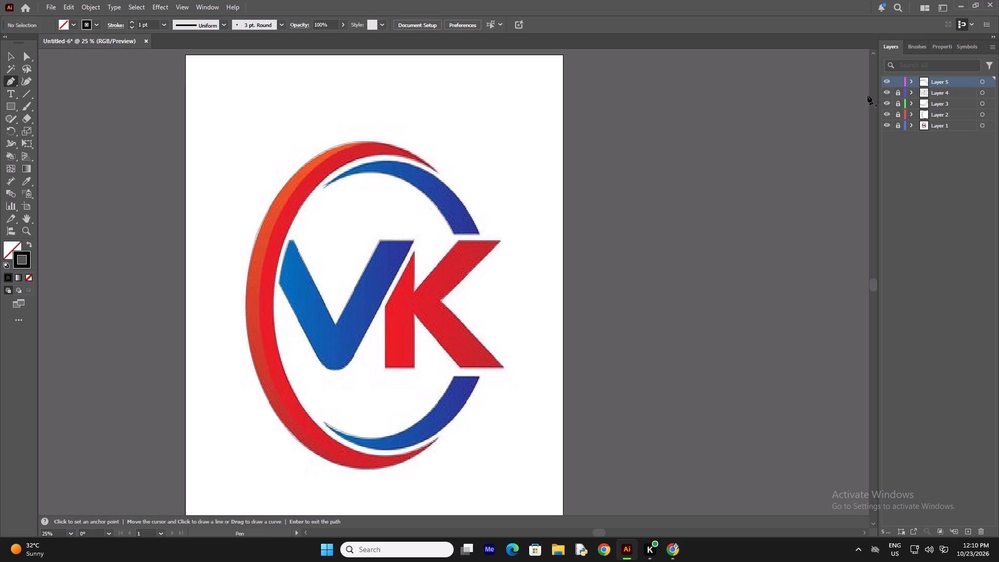
Lock Layer 5 and hide Layer 1 to check all traced outlines without the reference image.
{"action": "left_click", "coordinate": [895, 84]}
{"action": "left_click_drag", "start_coordinate": [889, 122], "coordinate": [884, 123]}
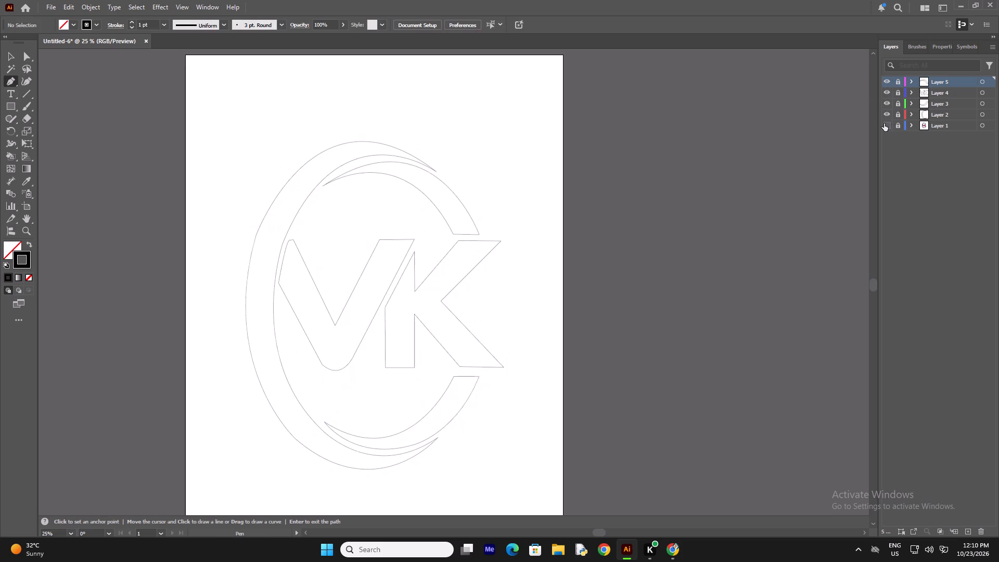
{"action": "left_click", "coordinate": [891, 124]}
Unlock and show Layer 1, move the reference image beside the outlines to about X 1875 px, Y 21 px, and relock the layer.
{"action": "left_click", "coordinate": [899, 127]}
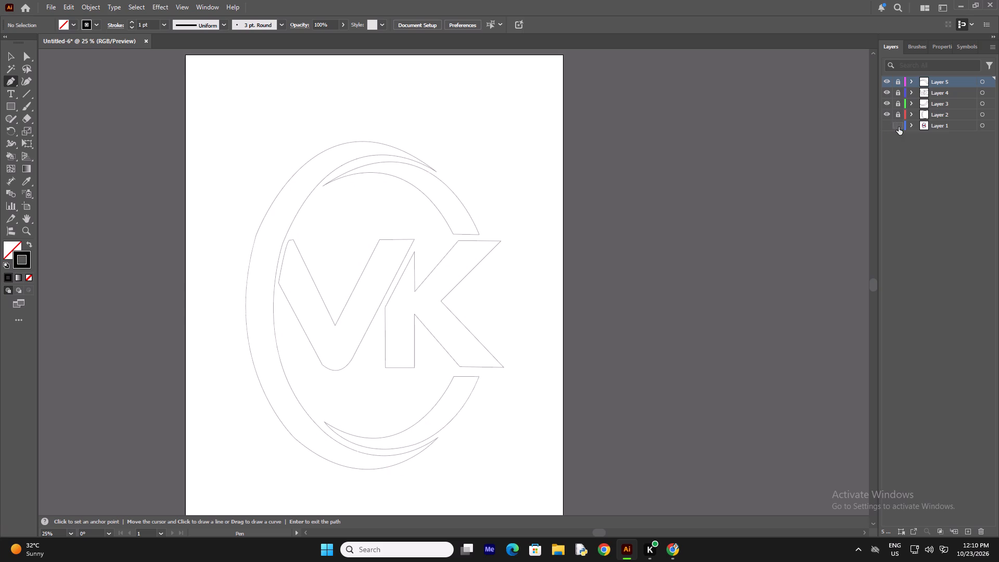
{"action": "left_click", "coordinate": [887, 126]}
{"action": "left_click", "coordinate": [14, 60]}
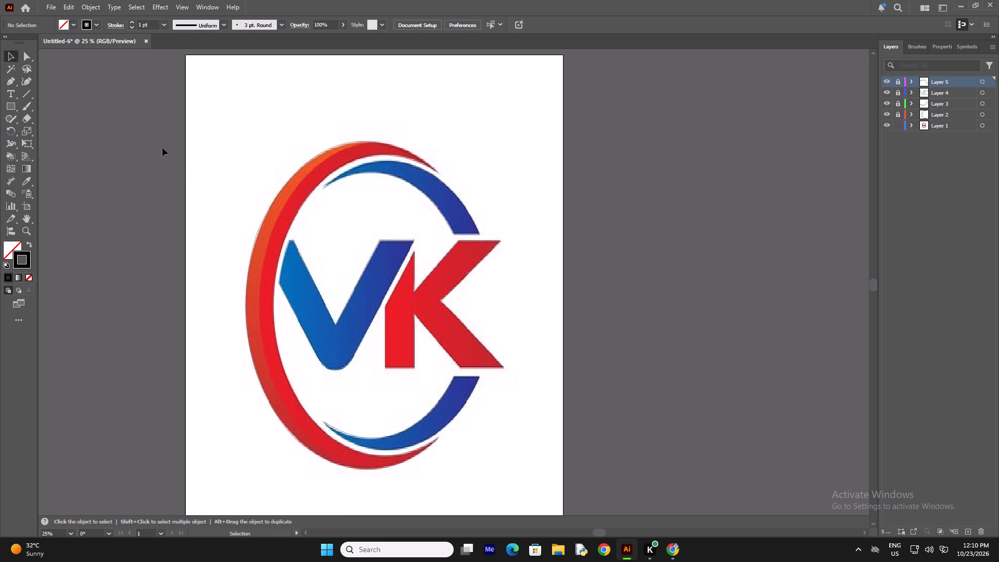
{"action": "left_click_drag", "start_coordinate": [272, 212], "coordinate": [609, 204]}
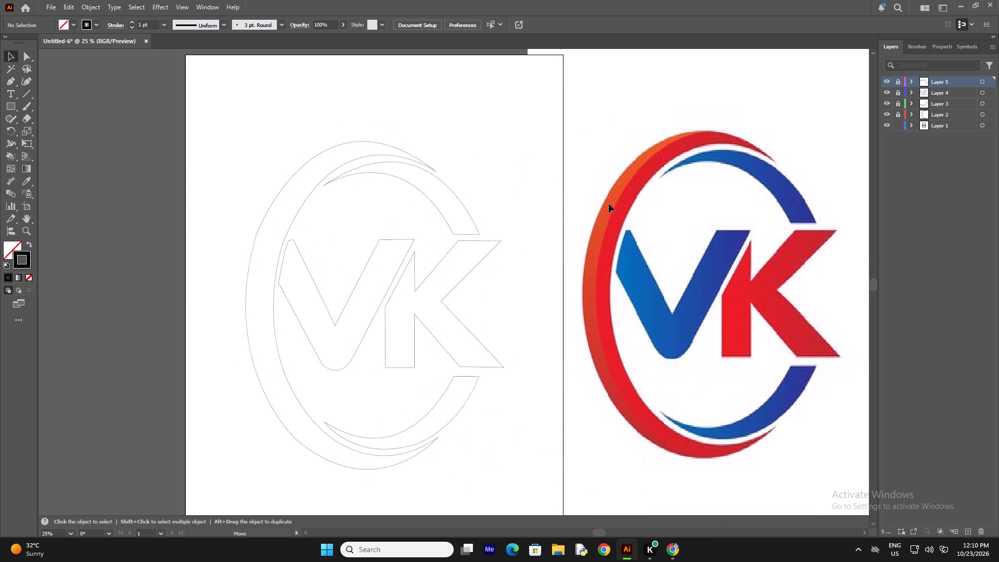
{"action": "left_click_drag", "start_coordinate": [609, 204], "coordinate": [612, 213]}
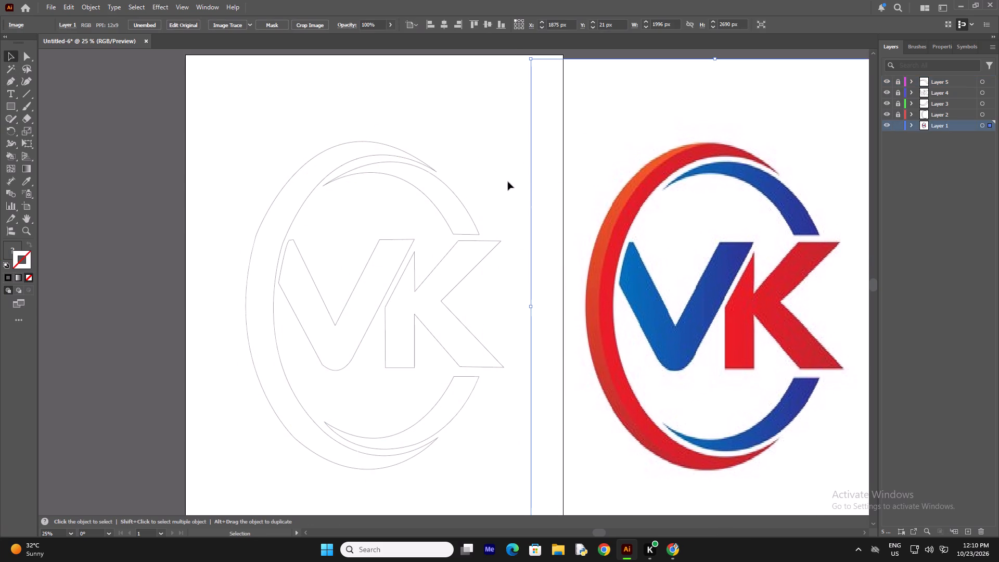
{"action": "left_click", "coordinate": [508, 182]}
{"action": "left_click", "coordinate": [895, 123]}
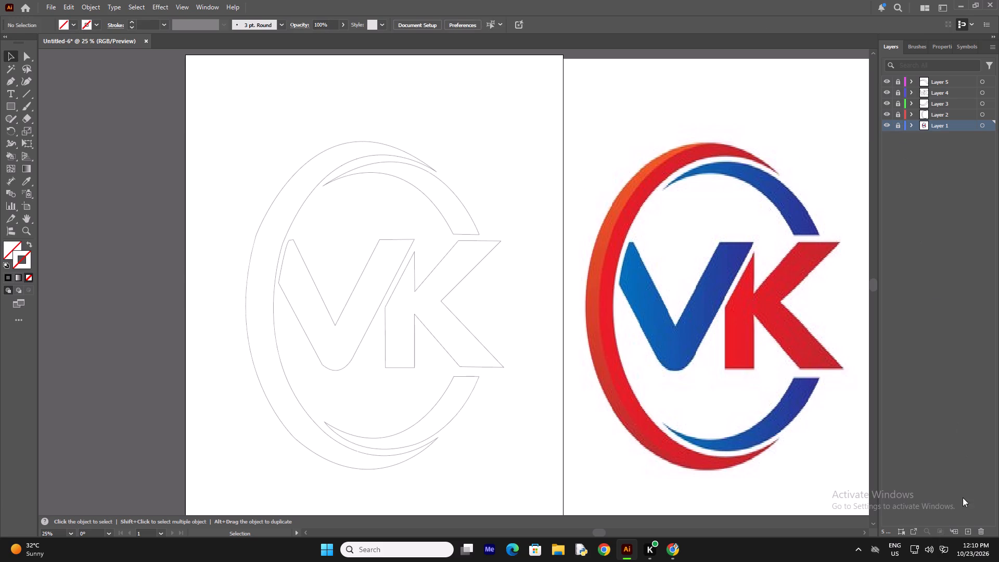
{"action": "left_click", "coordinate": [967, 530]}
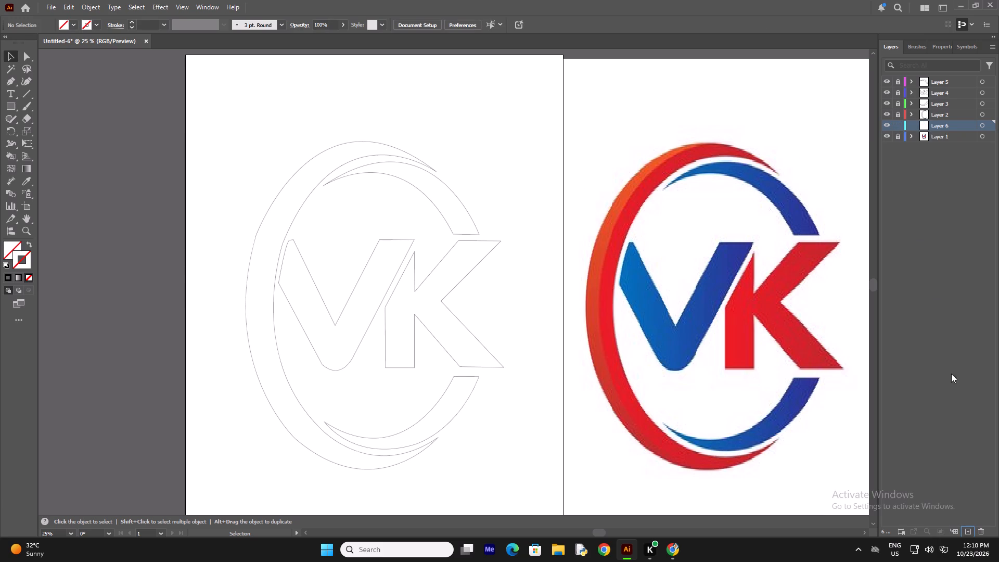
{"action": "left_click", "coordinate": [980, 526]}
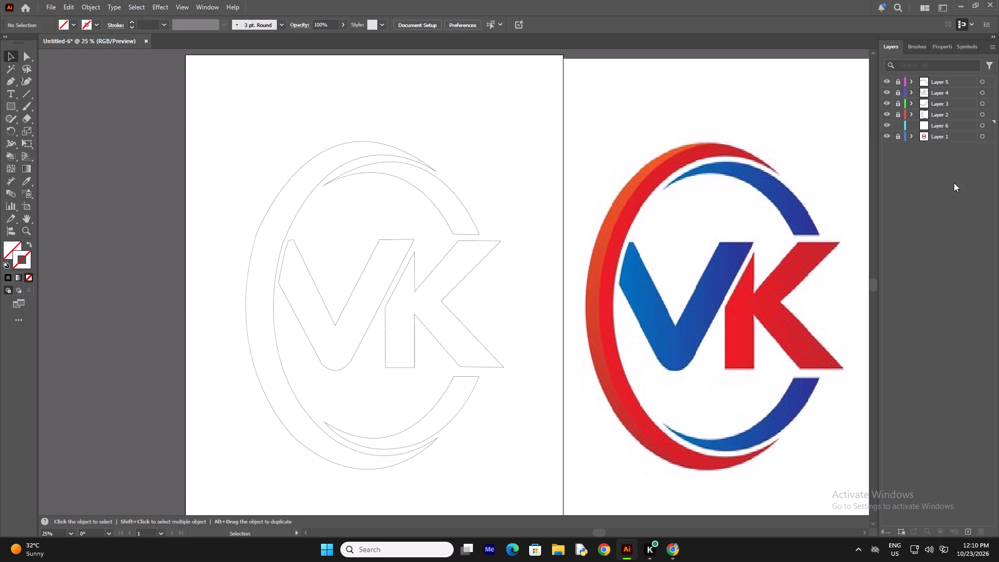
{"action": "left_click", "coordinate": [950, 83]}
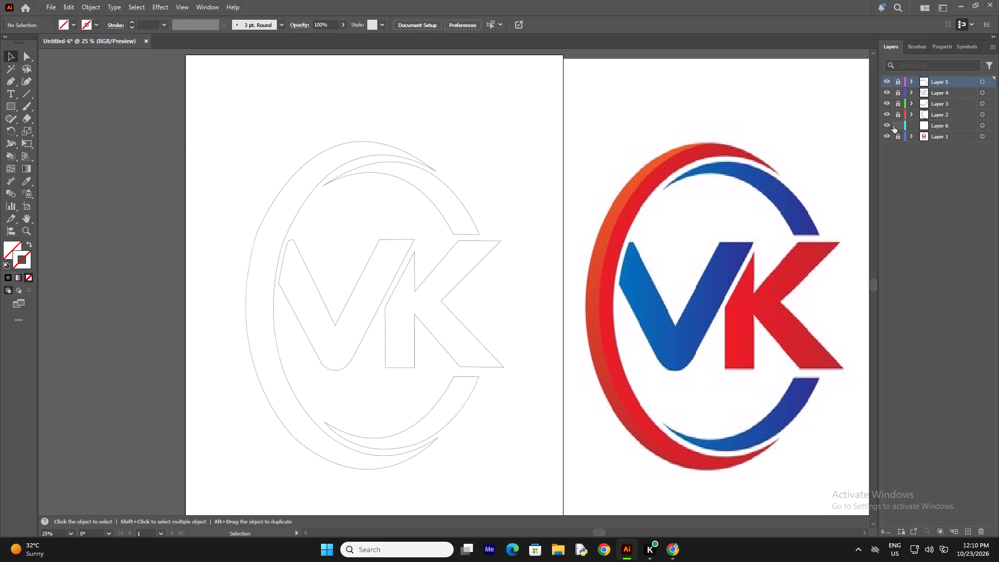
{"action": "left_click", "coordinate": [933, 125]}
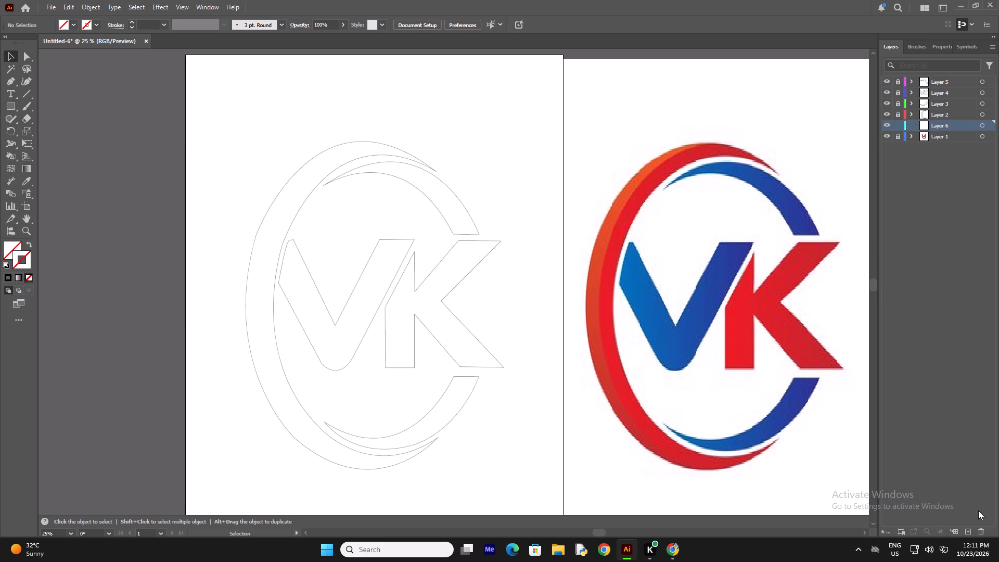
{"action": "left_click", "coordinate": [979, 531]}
Add a new layer above the locked Layer 5.
{"action": "left_click", "coordinate": [947, 80]}
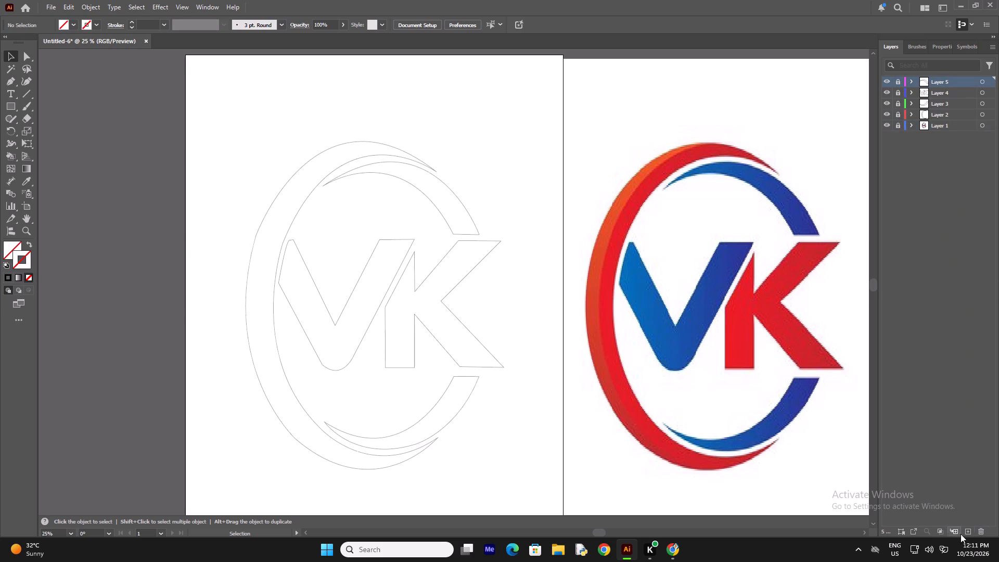
{"action": "left_click", "coordinate": [970, 534]}
Sample the red of the large crescent's inner band in the reference image as the fill colour with the Eyedropper.
{"action": "scroll", "coordinate": [574, 418], "scroll_direction": "up", "scroll_amount": 3}
{"action": "scroll", "coordinate": [518, 392], "scroll_direction": "down", "scroll_amount": 5}
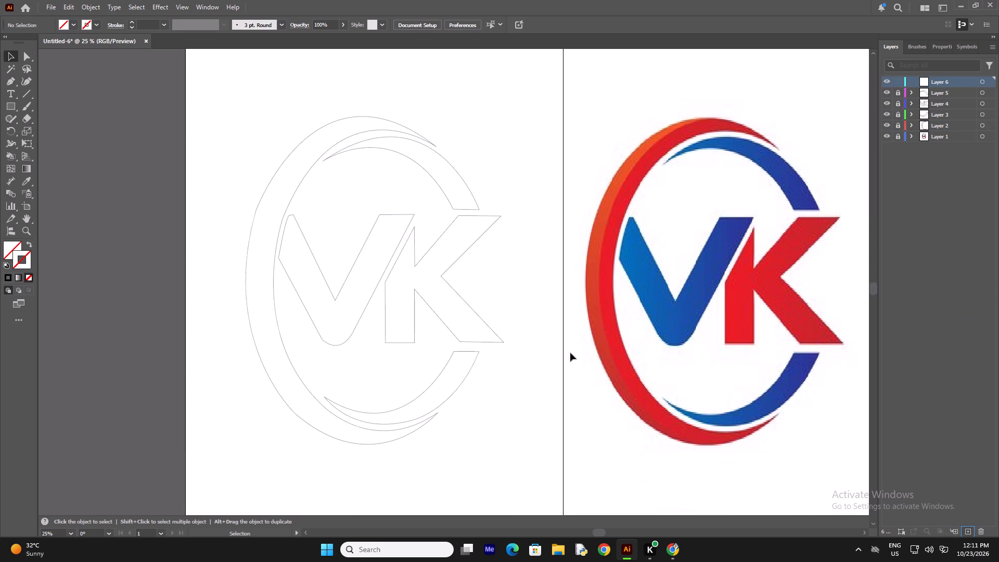
{"action": "key", "text": "i"}
{"action": "key", "text": "i"}
{"action": "key", "text": "i"}
{"action": "key", "text": "i"}
{"action": "key", "text": "i"}
{"action": "key", "text": "i"}
{"action": "key", "text": "i"}
{"action": "key", "text": "i"}
{"action": "key", "text": "i"}
{"action": "key", "text": "i"}
{"action": "key", "text": "i"}
{"action": "key", "text": "i"}
{"action": "key", "text": "i"}
{"action": "key", "text": "i"}
{"action": "key", "text": "i"}
{"action": "key", "text": "i"}
{"action": "key", "text": "i"}
{"action": "key", "text": "i"}
{"action": "key", "text": "i"}
{"action": "key", "text": "i"}
{"action": "left_click", "coordinate": [618, 199]}
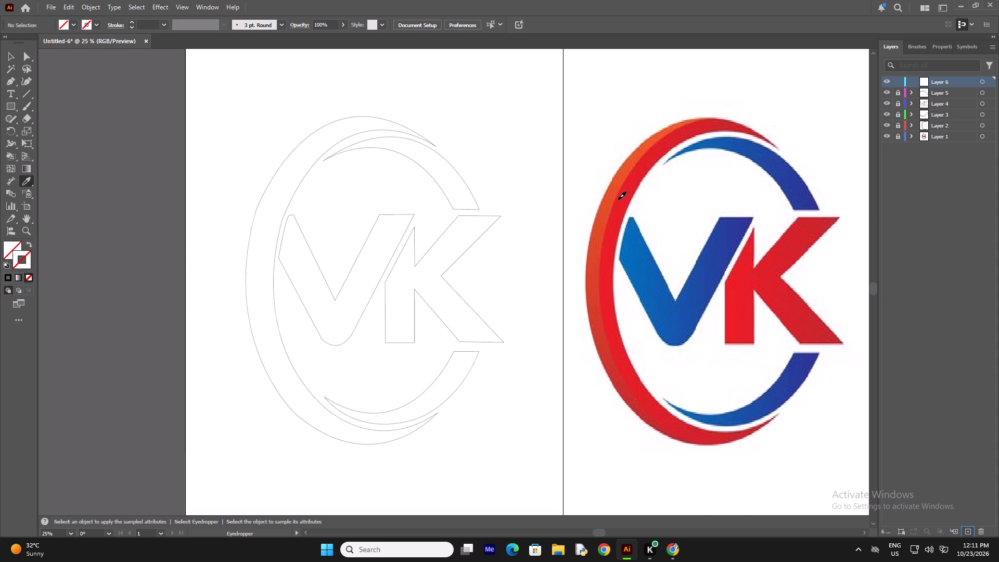
Start a red-filled Pen path at the large crescent's upper tip and curve it along the inner edge to about X 835 px, Y 607 px.
{"action": "key", "text": "p"}
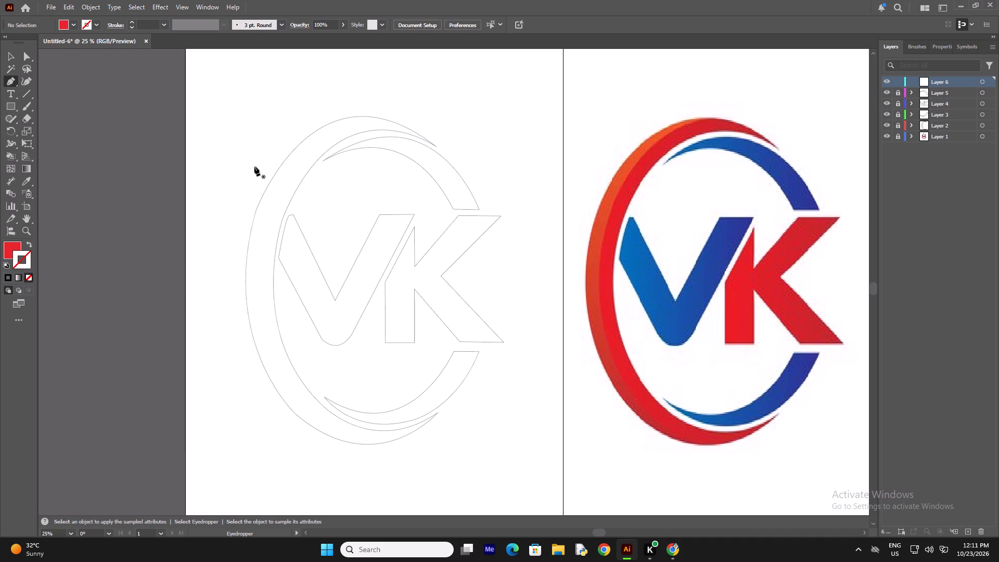
{"action": "key", "text": "ctrl+plus"}
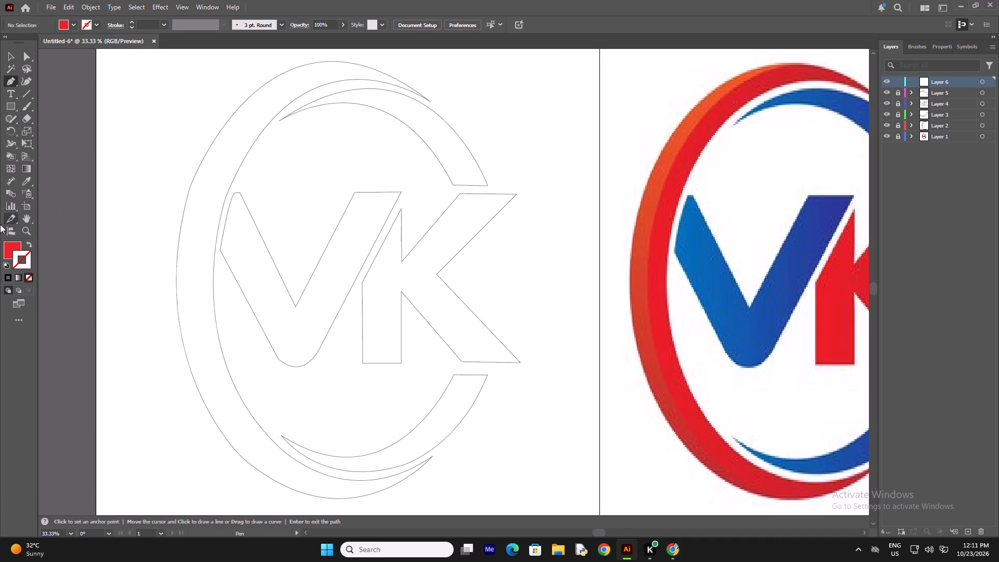
{"action": "key", "text": "ctrl+plus"}
{"action": "key", "text": "ctrl+plus"}
{"action": "scroll", "coordinate": [0, 230], "scroll_direction": "up", "scroll_amount": 20}
{"action": "scroll", "coordinate": [0, 230], "scroll_direction": "up", "scroll_amount": 4}
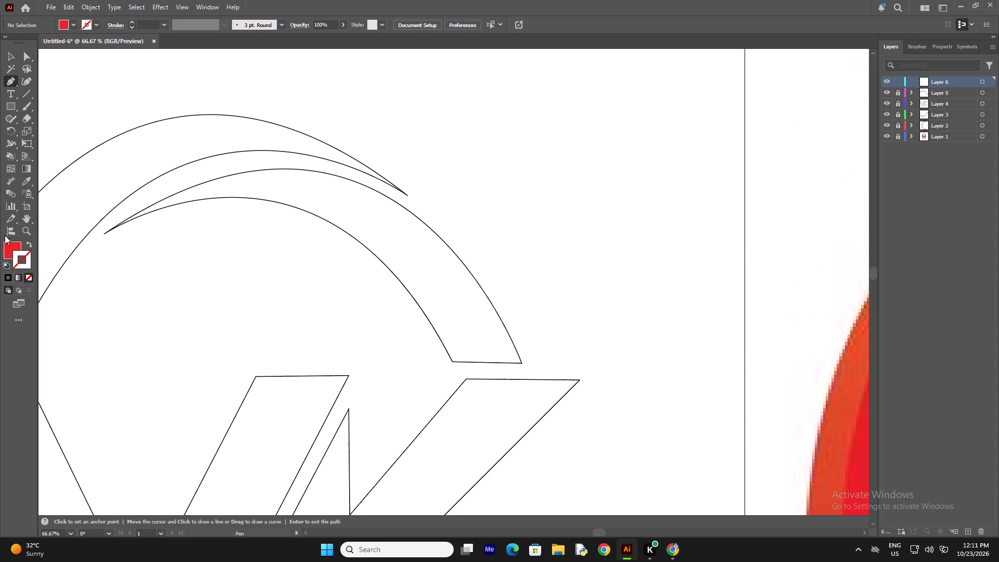
{"action": "scroll", "coordinate": [5, 235], "scroll_direction": "up", "scroll_amount": 2}
{"action": "key", "text": "ctrl+plus"}
{"action": "key", "text": "ctrl+plus"}
{"action": "scroll", "coordinate": [354, 193], "scroll_direction": "up", "scroll_amount": 7}
{"action": "scroll", "coordinate": [305, 189], "scroll_direction": "up", "scroll_amount": 3}
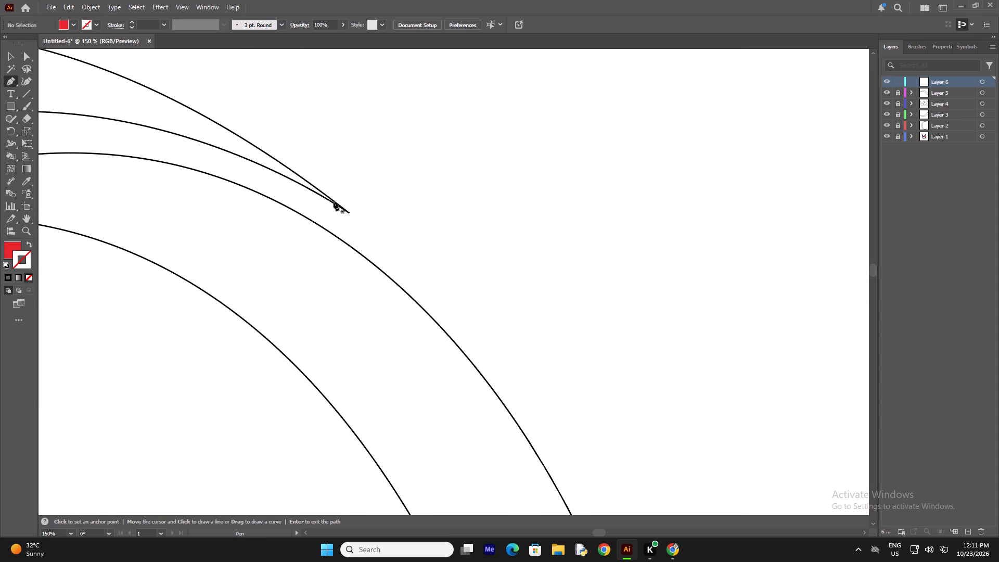
{"action": "left_click", "coordinate": [329, 199]}
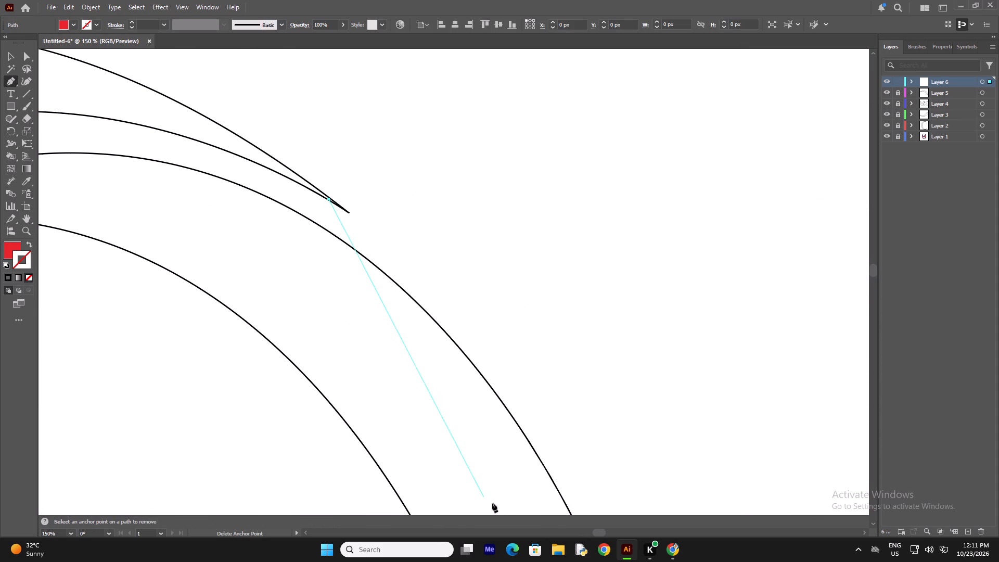
{"action": "left_click_drag", "start_coordinate": [598, 533], "coordinate": [594, 532]}
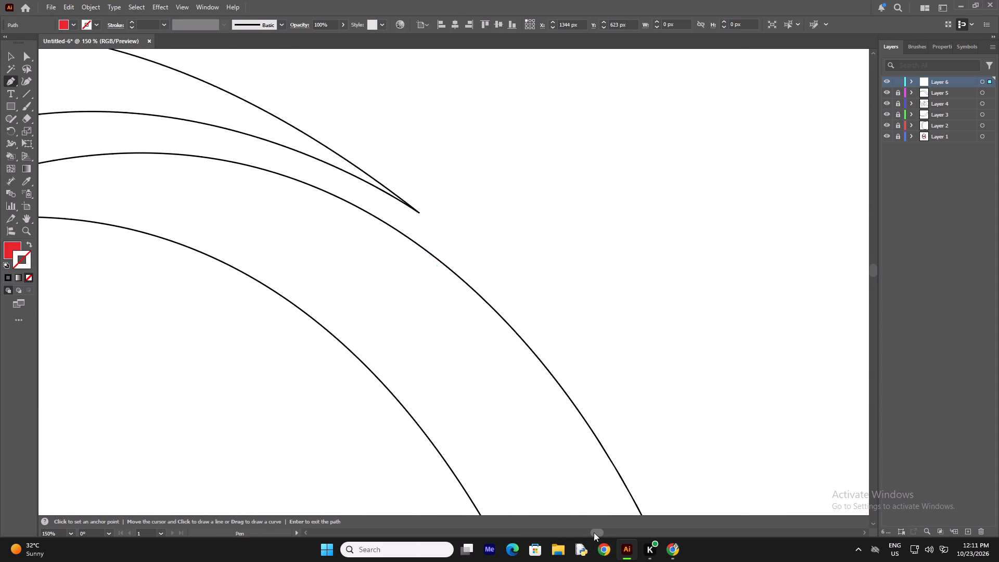
{"action": "left_click_drag", "start_coordinate": [594, 532], "coordinate": [581, 532]}
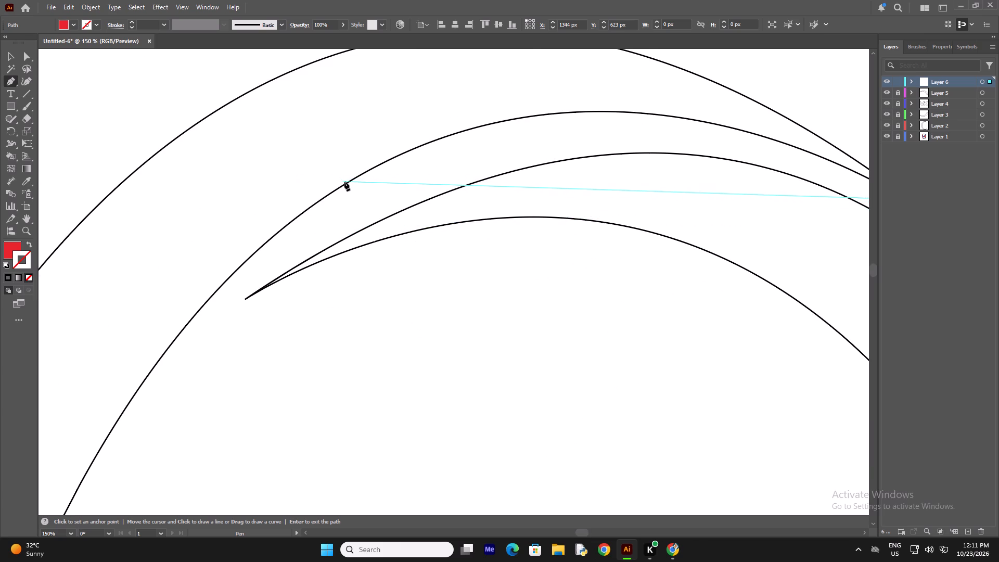
{"action": "left_click_drag", "start_coordinate": [345, 181], "coordinate": [145, 413]}
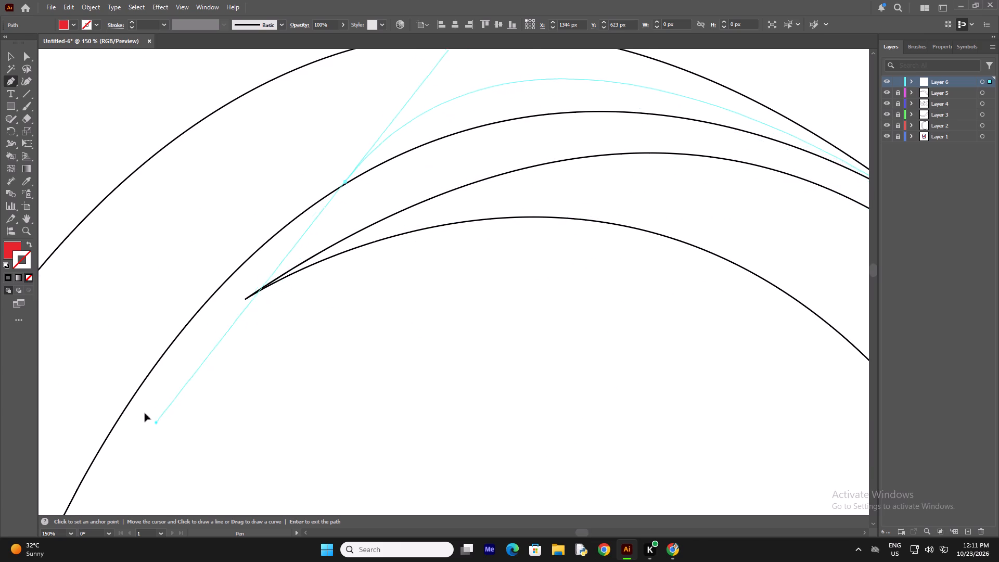
{"action": "left_click_drag", "start_coordinate": [145, 413], "coordinate": [79, 368]}
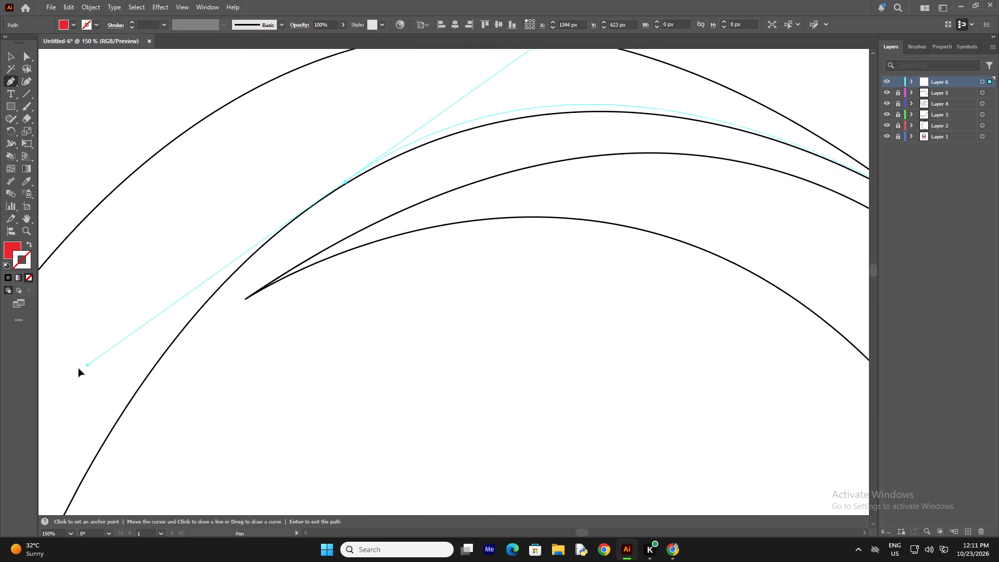
{"action": "left_click_drag", "start_coordinate": [79, 368], "coordinate": [75, 361]}
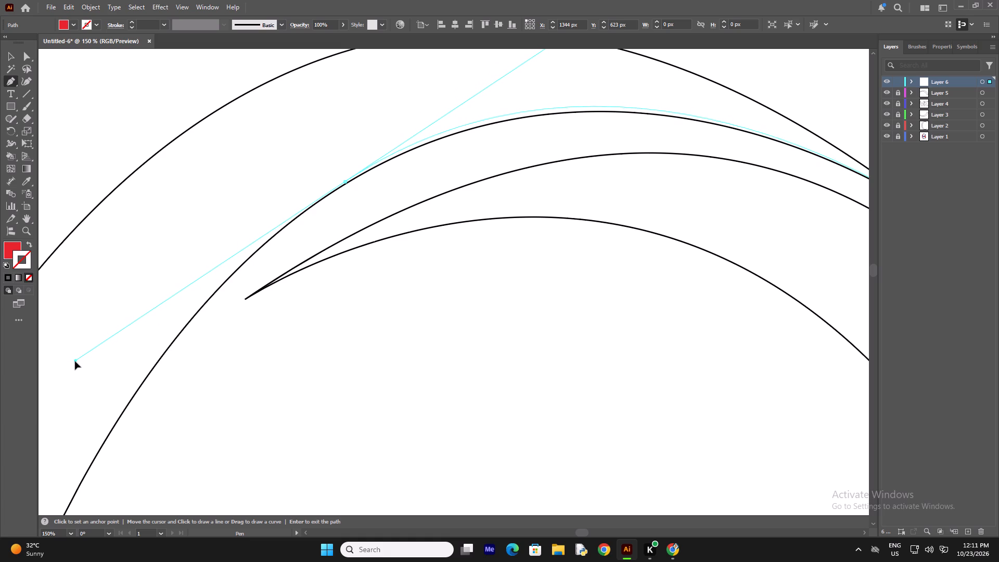
{"action": "left_click_drag", "start_coordinate": [75, 361], "coordinate": [74, 354]}
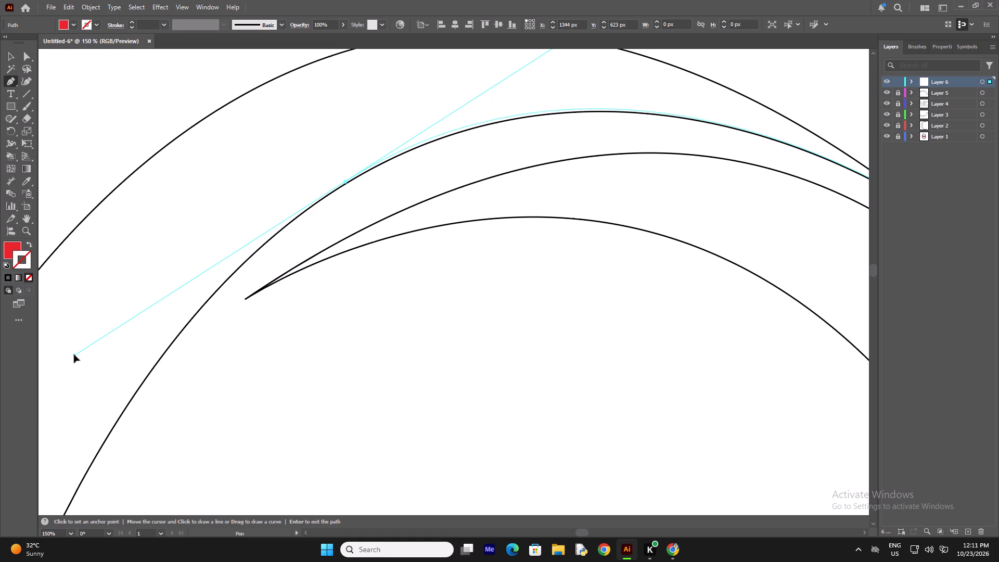
{"action": "left_click_drag", "start_coordinate": [74, 354], "coordinate": [75, 357]}
{"action": "scroll", "coordinate": [156, 303], "scroll_direction": "up", "scroll_amount": 2}
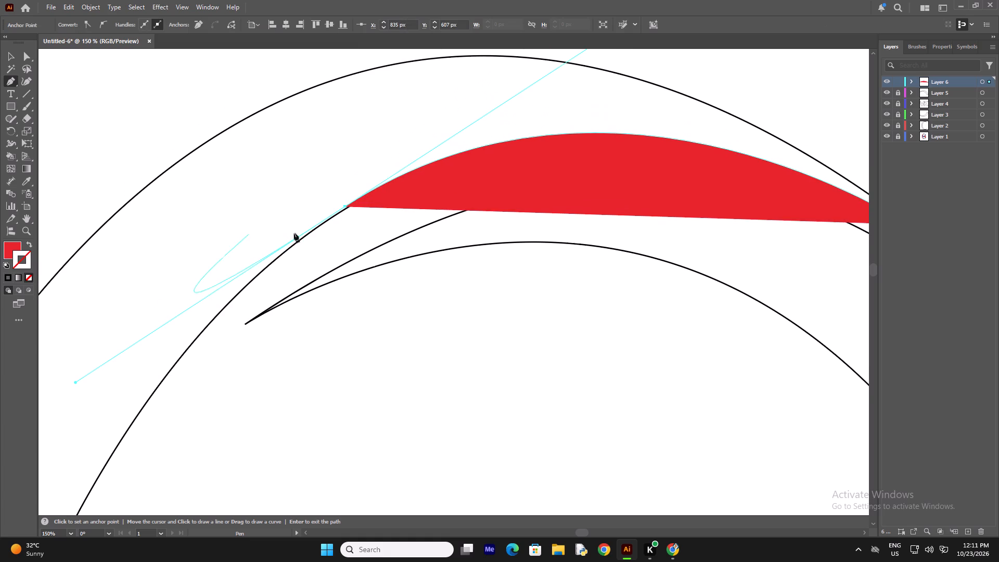
{"action": "left_click", "coordinate": [347, 207]}
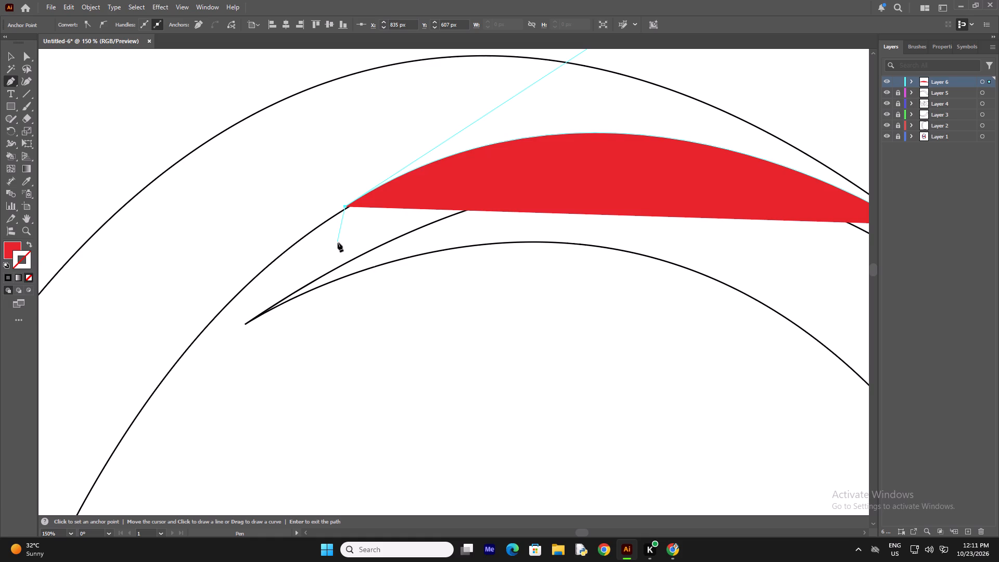
Extend the path down the crescent's inner edge to about X 507 px, Y 1065 px beside the V's top, retracting the outgoing handle.
{"action": "scroll", "coordinate": [310, 256], "scroll_direction": "down", "scroll_amount": 7}
{"action": "scroll", "coordinate": [134, 309], "scroll_direction": "down", "scroll_amount": 7}
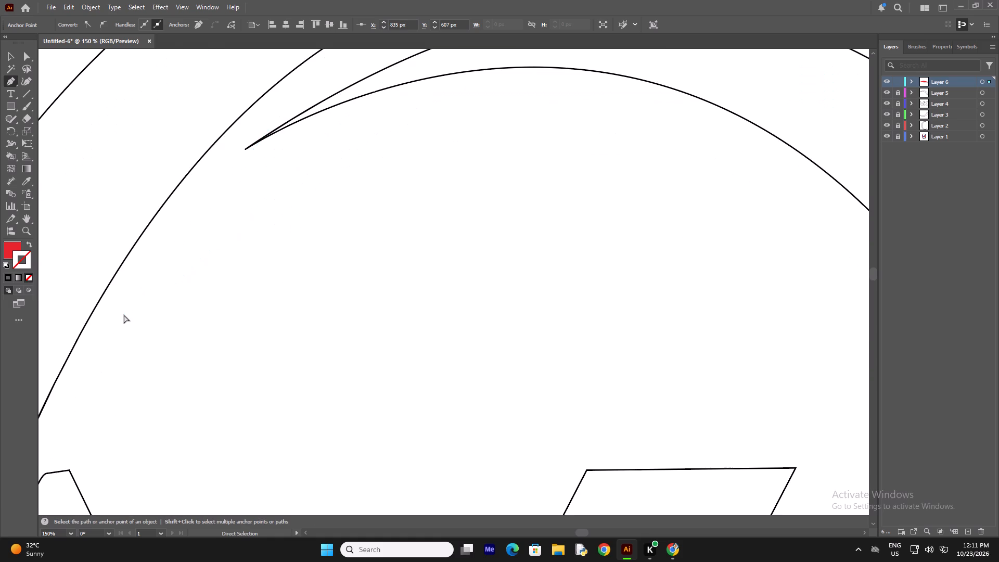
{"action": "key", "text": "ctrl+minus"}
{"action": "key", "text": "ctrl+minus"}
{"action": "key", "text": "ctrl+minus"}
{"action": "key", "text": "ctrl+minus"}
{"action": "scroll", "coordinate": [125, 175], "scroll_direction": "down", "scroll_amount": 6}
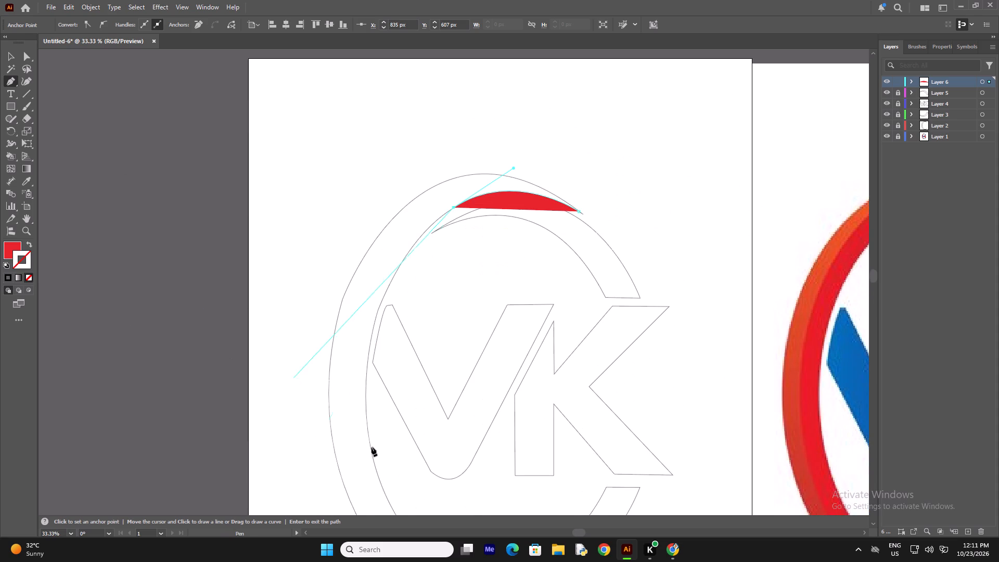
{"action": "left_click_drag", "start_coordinate": [373, 320], "coordinate": [338, 416]}
{"action": "left_click", "coordinate": [372, 321]}
Trace the lower inner edge through about X 556 px, Y 1790 px to the crescent's lower tip, retracting each anchor's outgoing handle.
{"action": "scroll", "coordinate": [365, 323], "scroll_direction": "down", "scroll_amount": 7}
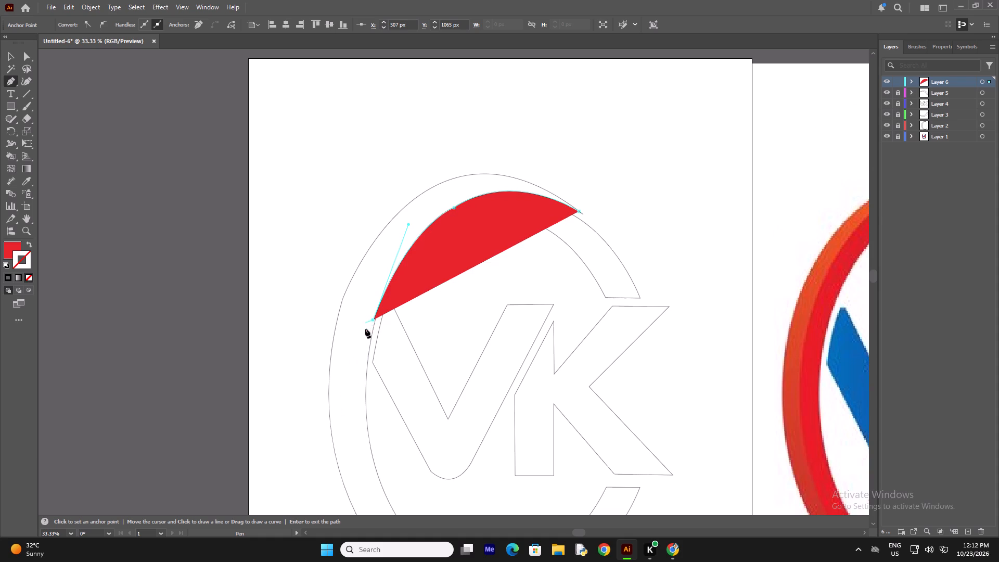
{"action": "scroll", "coordinate": [379, 382], "scroll_direction": "down", "scroll_amount": 4}
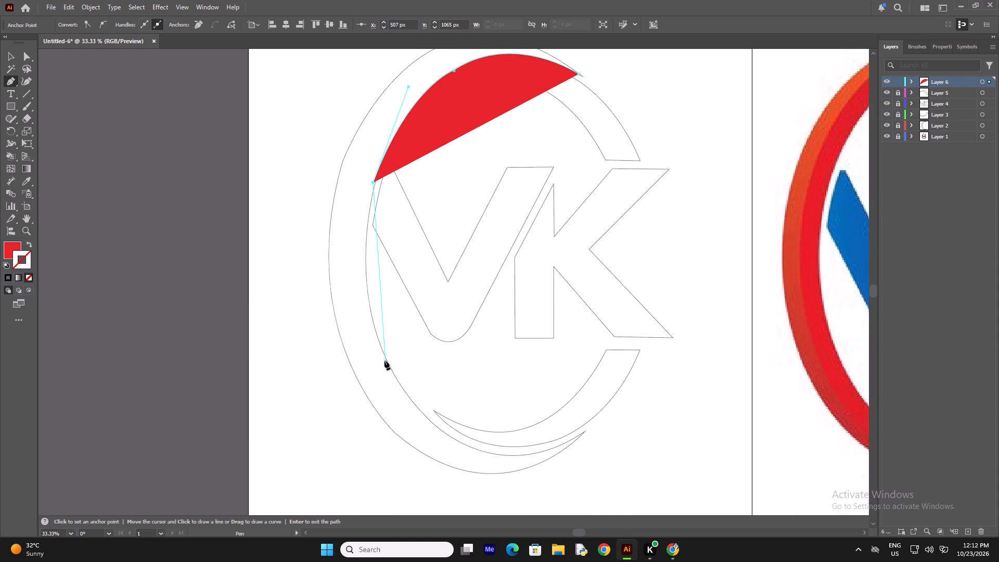
{"action": "left_click_drag", "start_coordinate": [385, 361], "coordinate": [430, 458]}
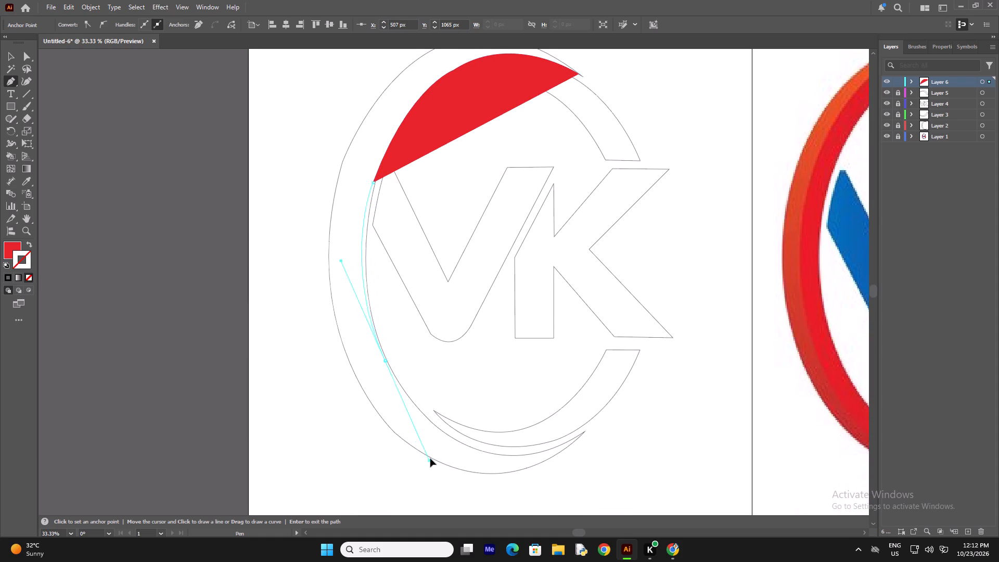
{"action": "left_click_drag", "start_coordinate": [430, 458], "coordinate": [425, 439]}
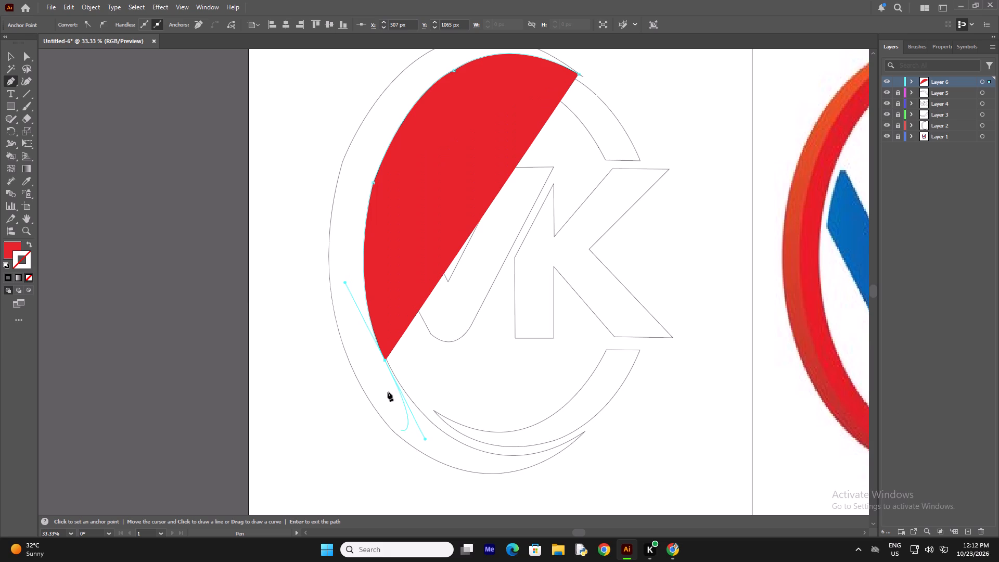
{"action": "left_click", "coordinate": [384, 362]}
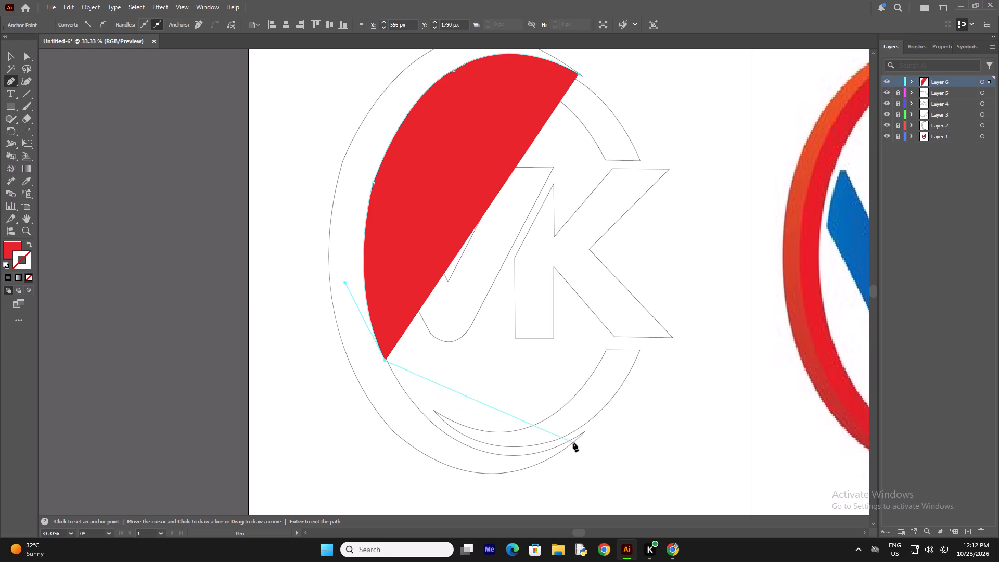
{"action": "left_click_drag", "start_coordinate": [580, 435], "coordinate": [587, 430]}
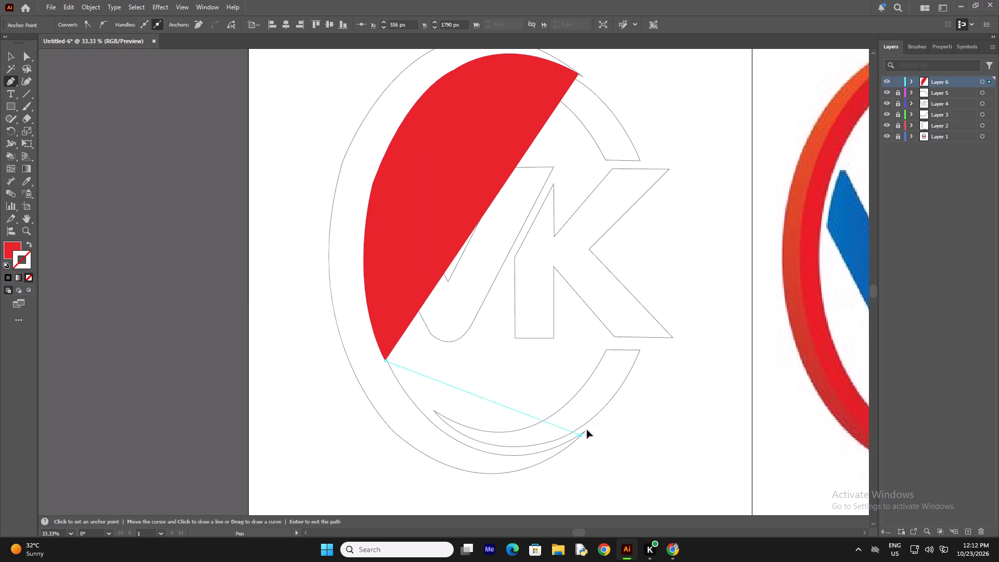
{"action": "left_click_drag", "start_coordinate": [587, 430], "coordinate": [711, 359]}
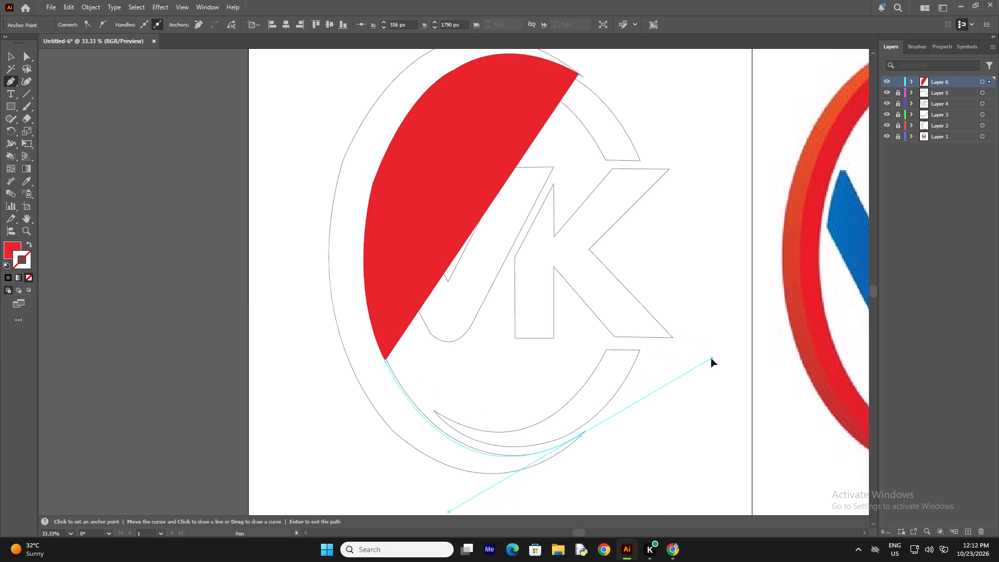
{"action": "left_click_drag", "start_coordinate": [711, 359], "coordinate": [703, 355]}
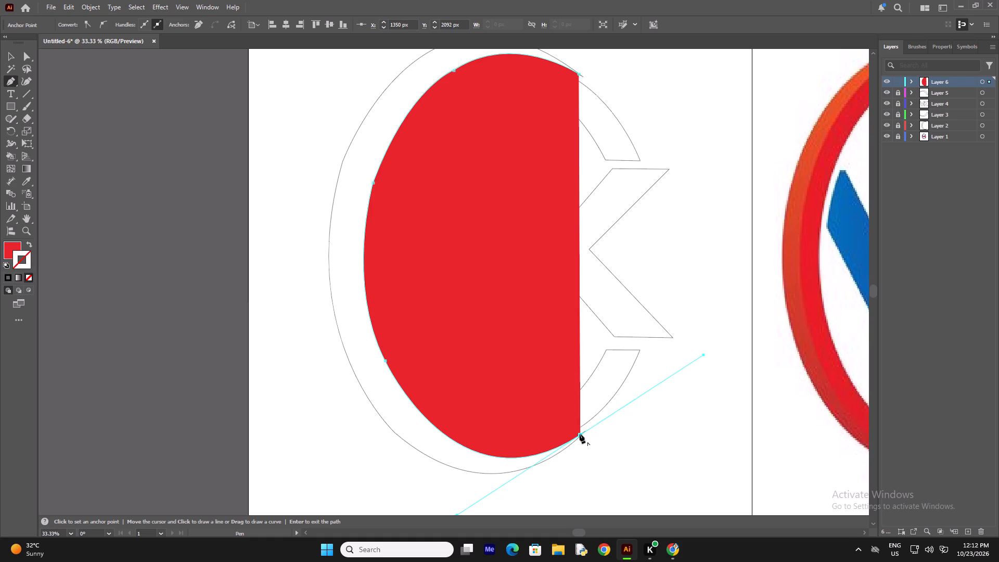
{"action": "left_click", "coordinate": [580, 434]}
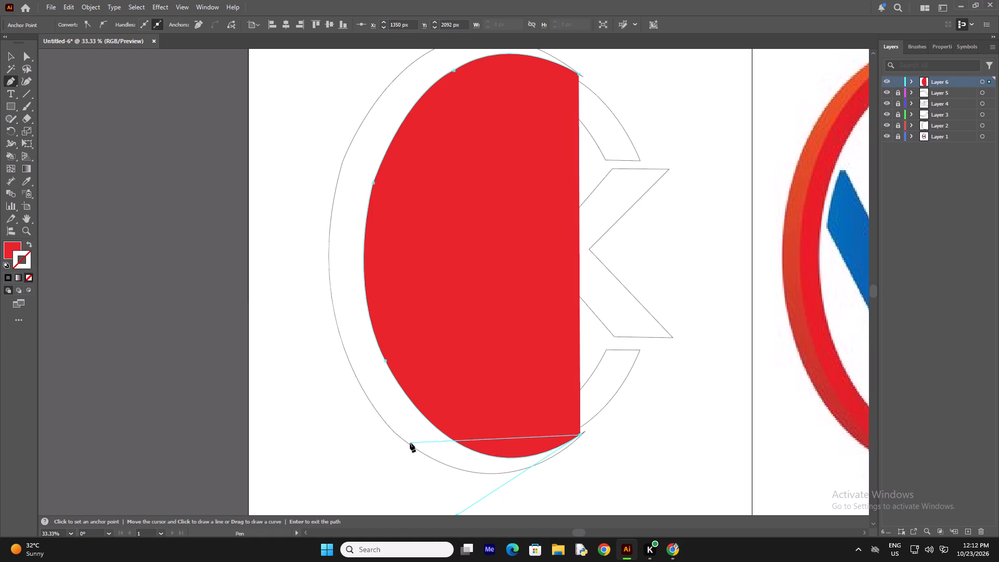
Curve the path back along the crescent's bottom outer edge to about X 658 px, Y 2124 px and retract the outgoing handle.
{"action": "left_click_drag", "start_coordinate": [410, 443], "coordinate": [315, 375]}
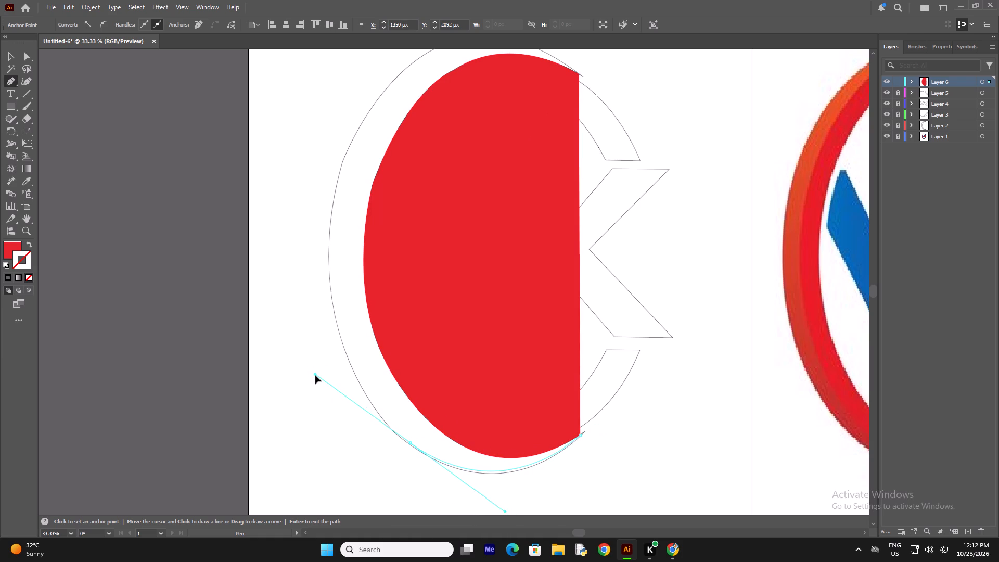
{"action": "left_click_drag", "start_coordinate": [315, 375], "coordinate": [311, 375]}
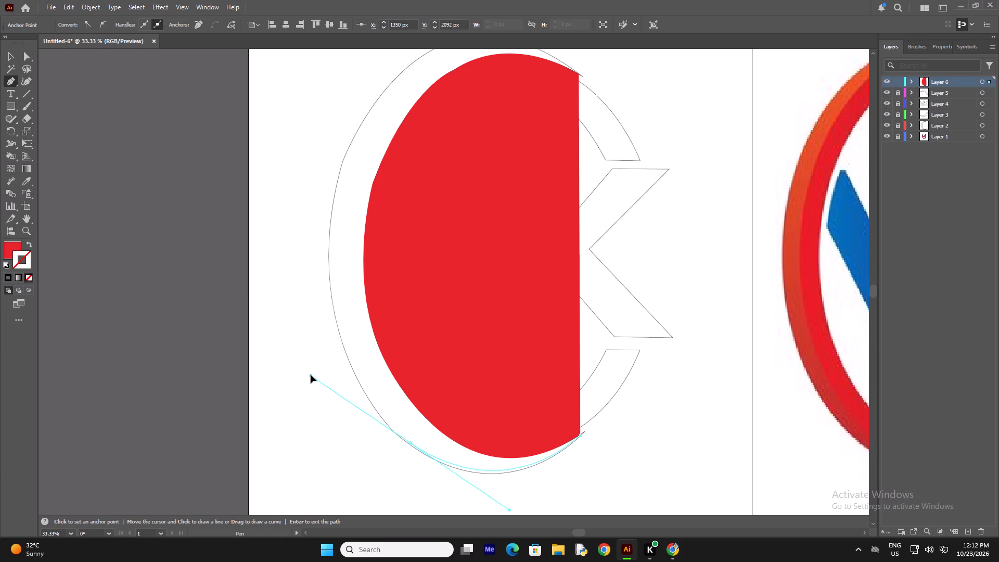
{"action": "left_click_drag", "start_coordinate": [311, 375], "coordinate": [319, 370]}
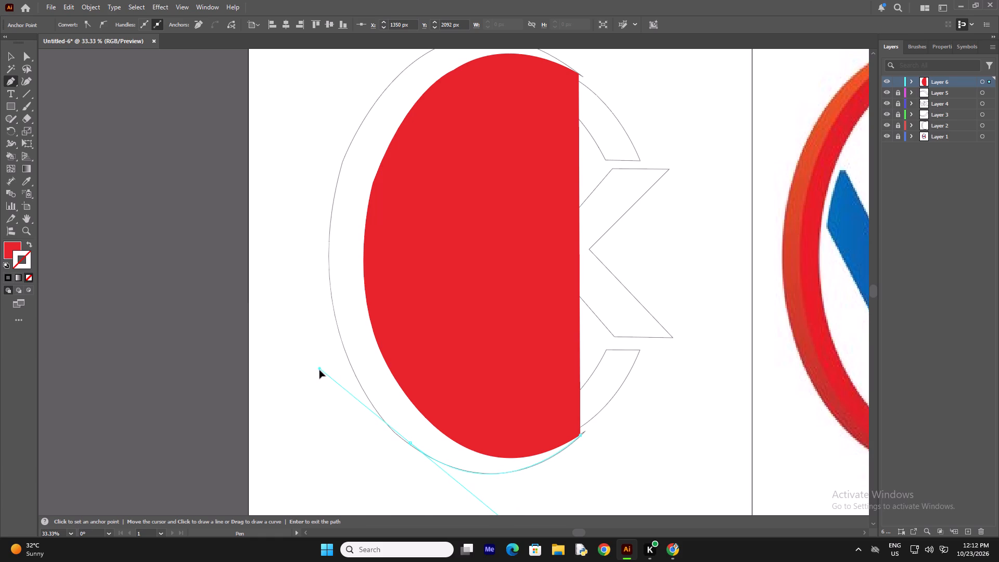
{"action": "left_click_drag", "start_coordinate": [319, 370], "coordinate": [313, 374]}
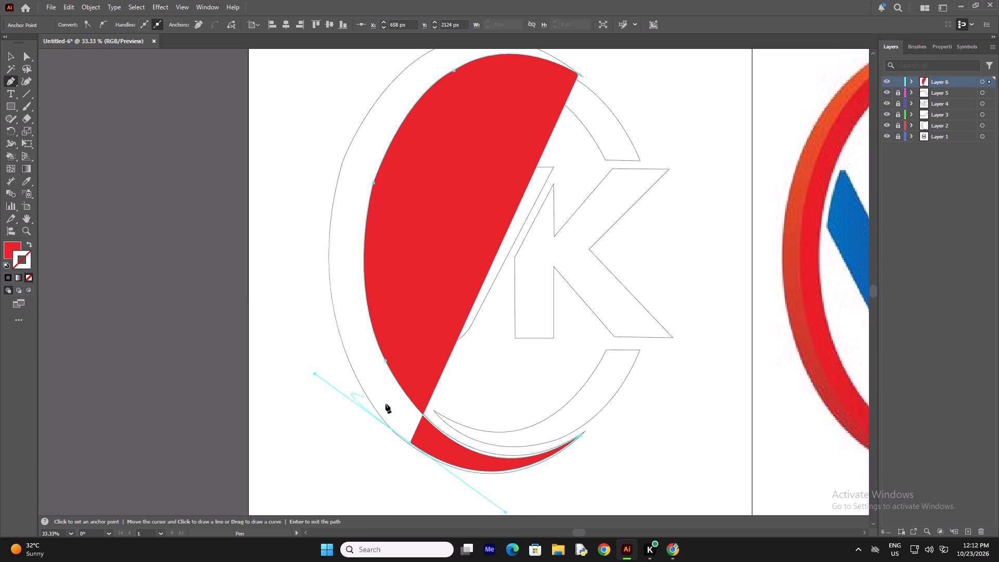
{"action": "left_click", "coordinate": [411, 443]}
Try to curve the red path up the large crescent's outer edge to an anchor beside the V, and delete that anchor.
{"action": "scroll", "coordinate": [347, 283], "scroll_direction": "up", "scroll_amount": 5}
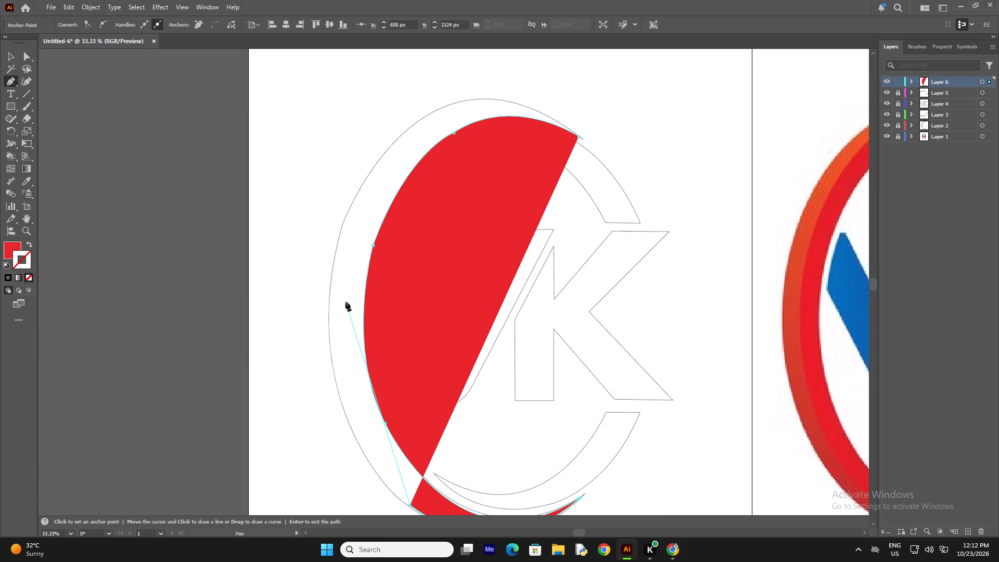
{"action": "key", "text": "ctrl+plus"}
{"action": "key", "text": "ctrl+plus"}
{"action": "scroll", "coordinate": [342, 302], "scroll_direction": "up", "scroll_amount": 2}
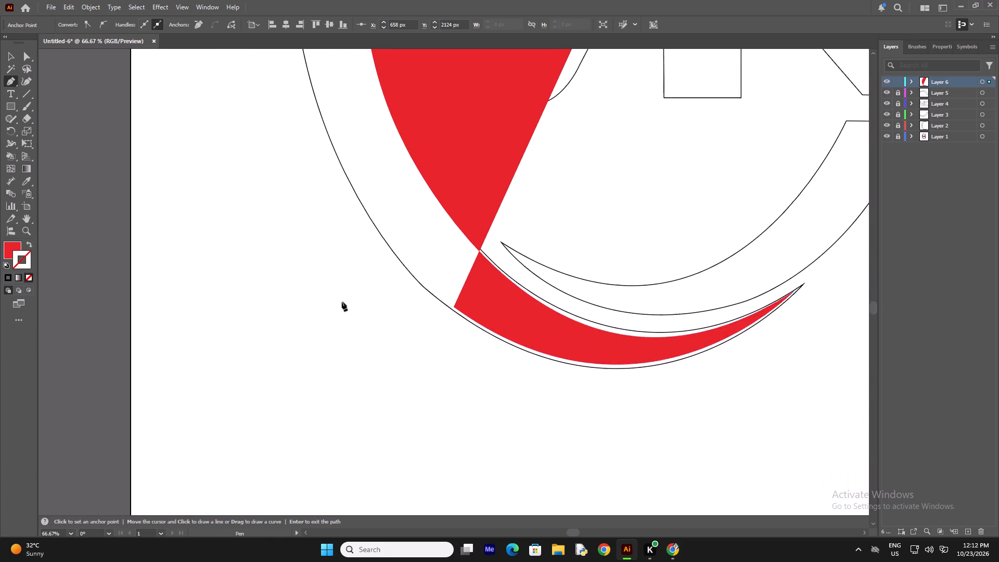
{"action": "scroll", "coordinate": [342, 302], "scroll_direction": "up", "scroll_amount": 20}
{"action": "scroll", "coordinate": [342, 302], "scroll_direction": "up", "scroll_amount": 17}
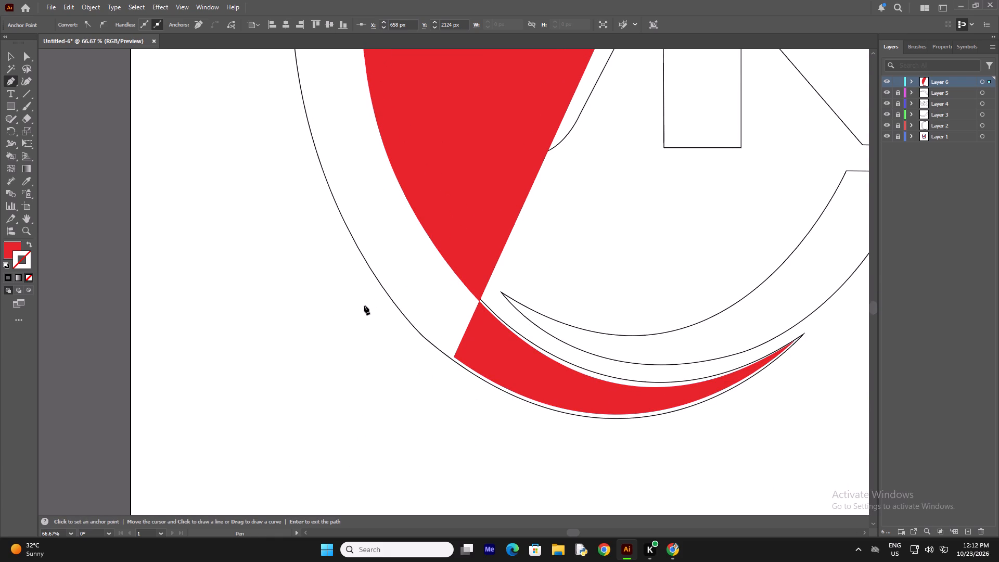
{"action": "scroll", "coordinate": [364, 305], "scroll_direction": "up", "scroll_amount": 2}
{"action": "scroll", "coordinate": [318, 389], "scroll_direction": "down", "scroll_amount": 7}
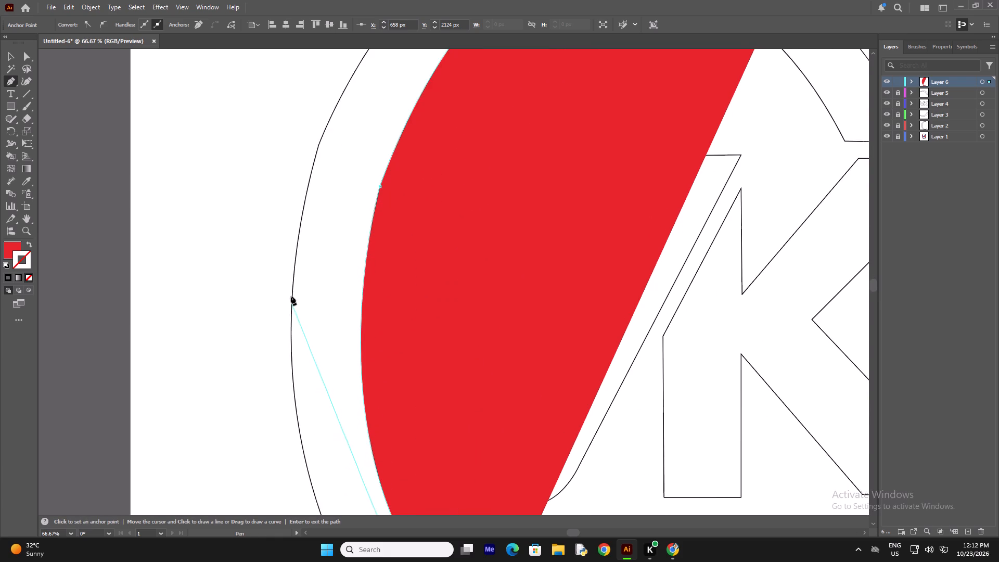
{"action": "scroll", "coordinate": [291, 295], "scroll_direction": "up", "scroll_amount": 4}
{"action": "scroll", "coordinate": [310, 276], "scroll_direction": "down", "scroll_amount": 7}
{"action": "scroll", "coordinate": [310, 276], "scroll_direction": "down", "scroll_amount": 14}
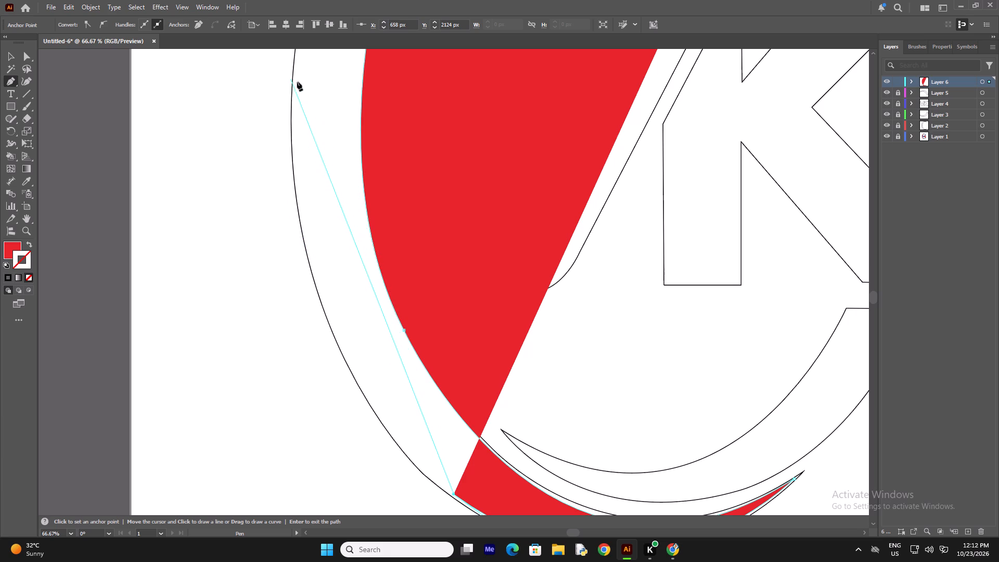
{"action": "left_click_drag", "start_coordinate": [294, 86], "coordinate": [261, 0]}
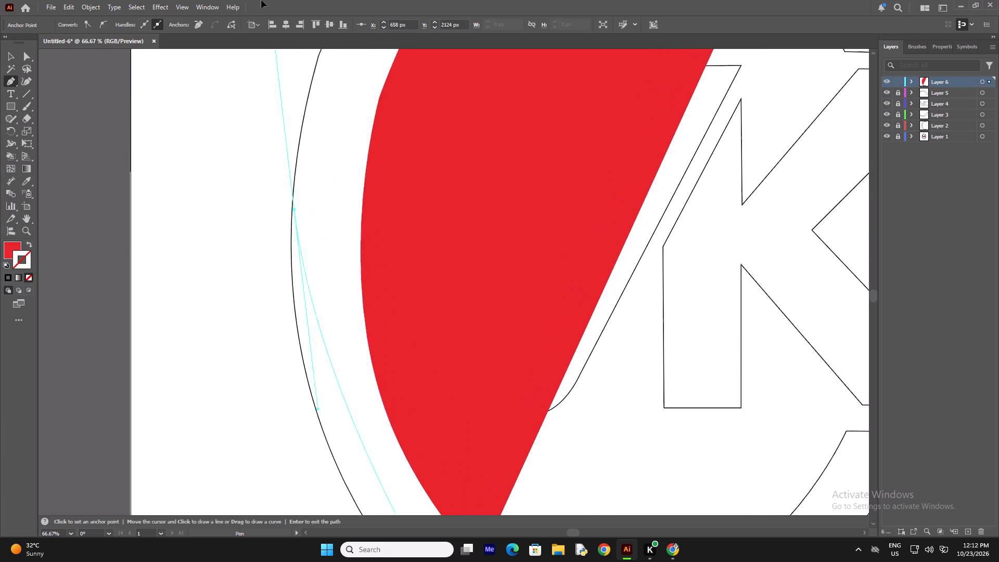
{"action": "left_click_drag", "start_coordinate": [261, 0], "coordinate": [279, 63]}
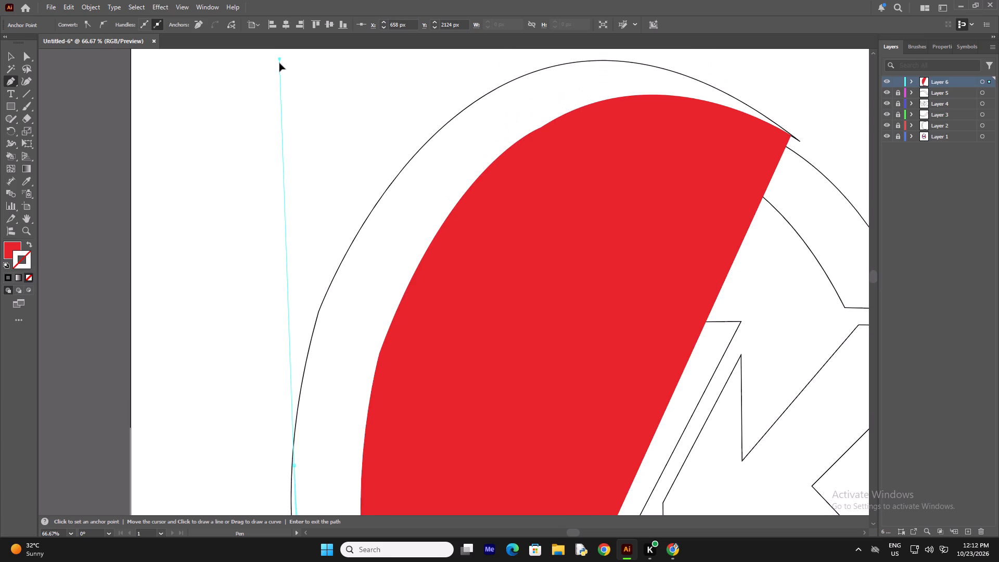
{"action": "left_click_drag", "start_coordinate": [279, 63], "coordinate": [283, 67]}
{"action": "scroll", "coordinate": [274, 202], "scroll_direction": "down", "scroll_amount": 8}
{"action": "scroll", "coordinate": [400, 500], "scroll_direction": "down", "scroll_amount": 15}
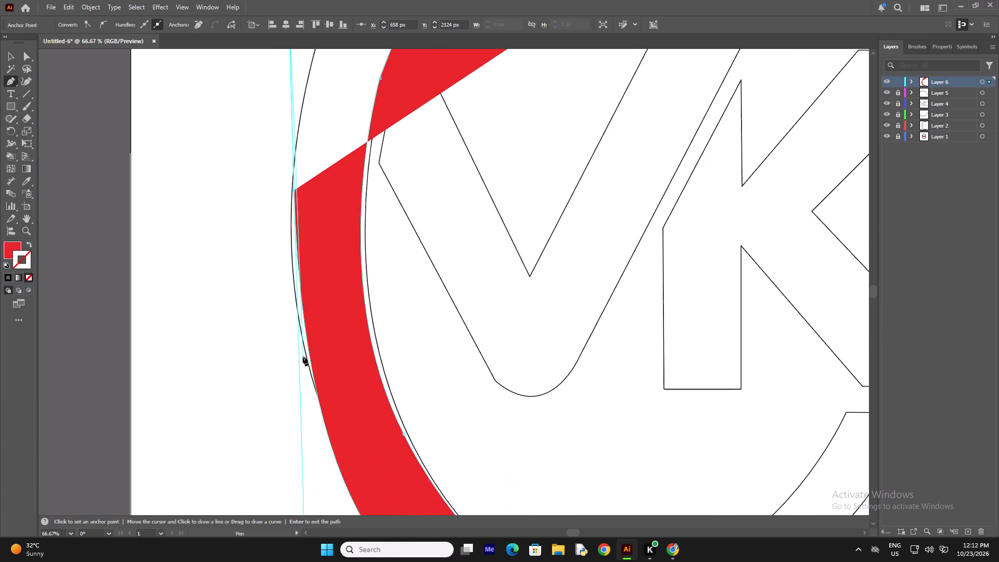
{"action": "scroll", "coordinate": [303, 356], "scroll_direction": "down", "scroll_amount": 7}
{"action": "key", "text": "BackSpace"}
Resume the path at its lower outer anchor and curve it up to about X 338 px, Y 1349 px, retracting the outgoing handle.
{"action": "key", "text": "ctrl+minus"}
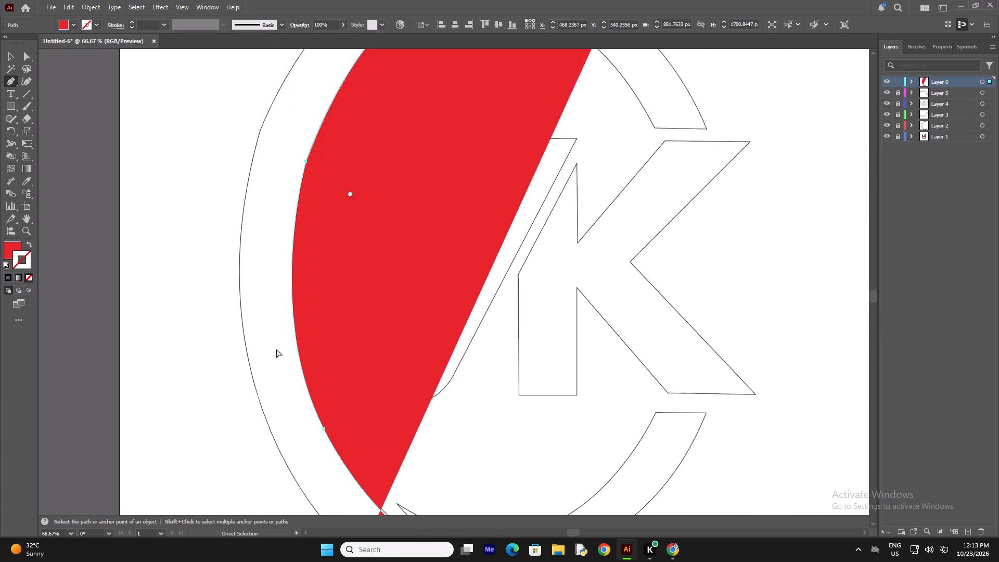
{"action": "key", "text": "ctrl+minus"}
{"action": "key", "text": "ctrl+minus"}
{"action": "scroll", "coordinate": [229, 377], "scroll_direction": "down", "scroll_amount": 5}
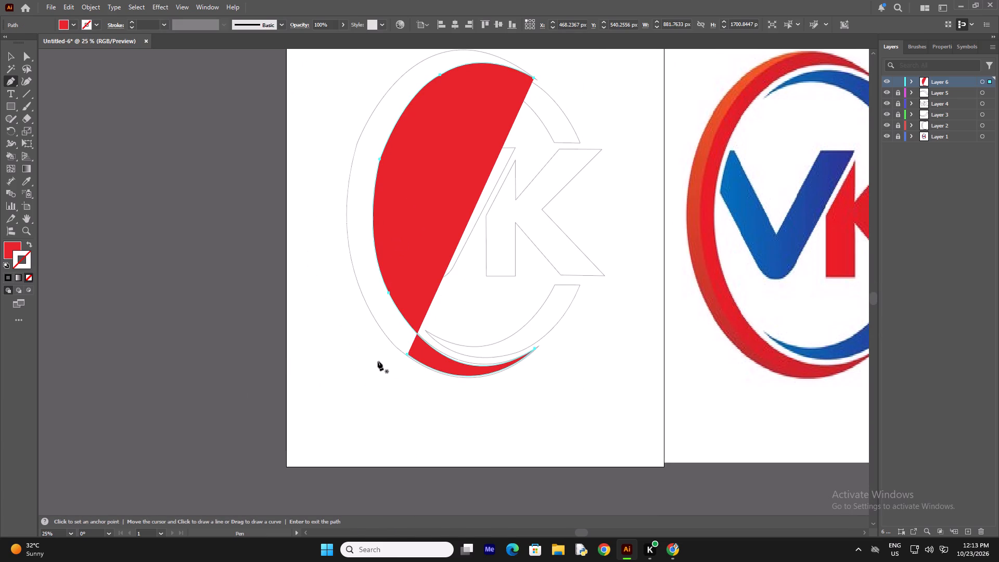
{"action": "left_click", "coordinate": [408, 355]}
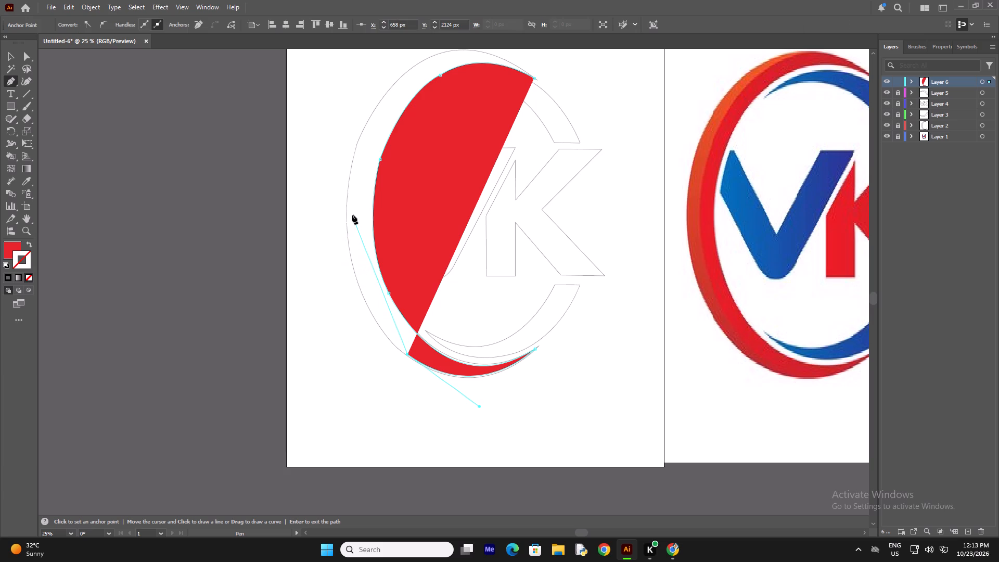
{"action": "left_click_drag", "start_coordinate": [349, 212], "coordinate": [354, 131]}
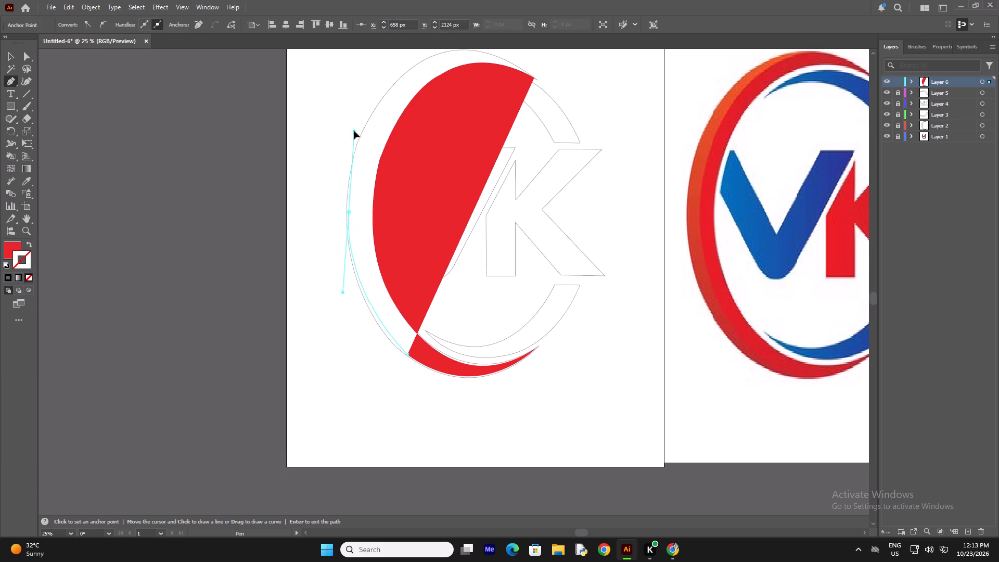
{"action": "left_click_drag", "start_coordinate": [354, 131], "coordinate": [349, 119]}
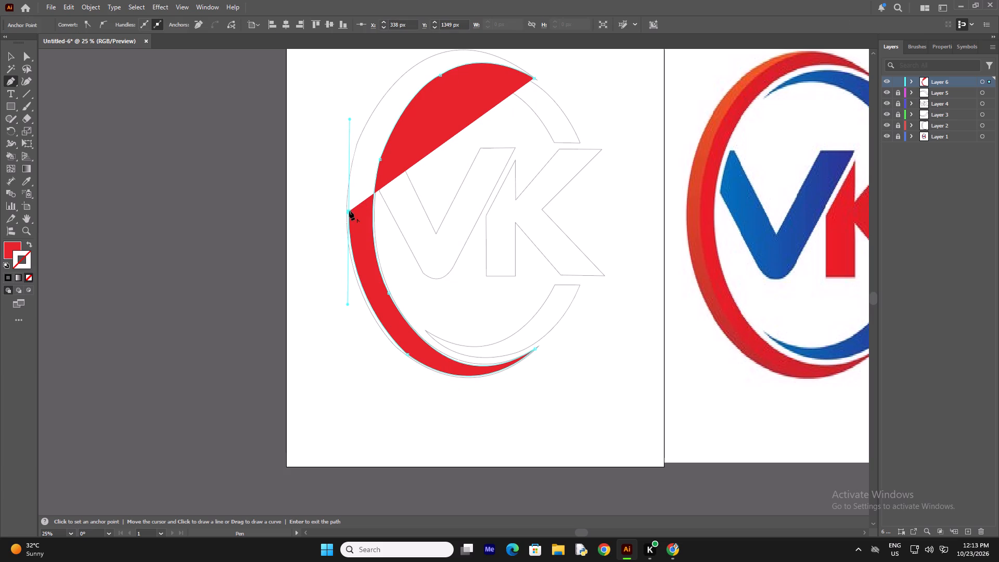
{"action": "left_click", "coordinate": [348, 212]}
Close the red crescent path with a curve along the upper outer edge to its starting tip at about X 1344 px, Y 623 px.
{"action": "scroll", "coordinate": [451, 83], "scroll_direction": "up", "scroll_amount": 6}
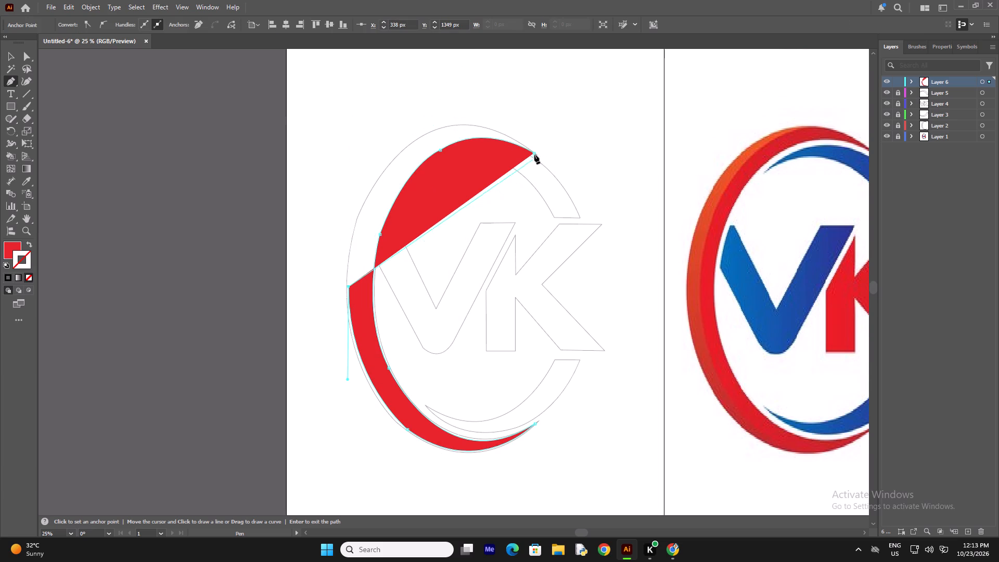
{"action": "left_click_drag", "start_coordinate": [534, 152], "coordinate": [706, 198]}
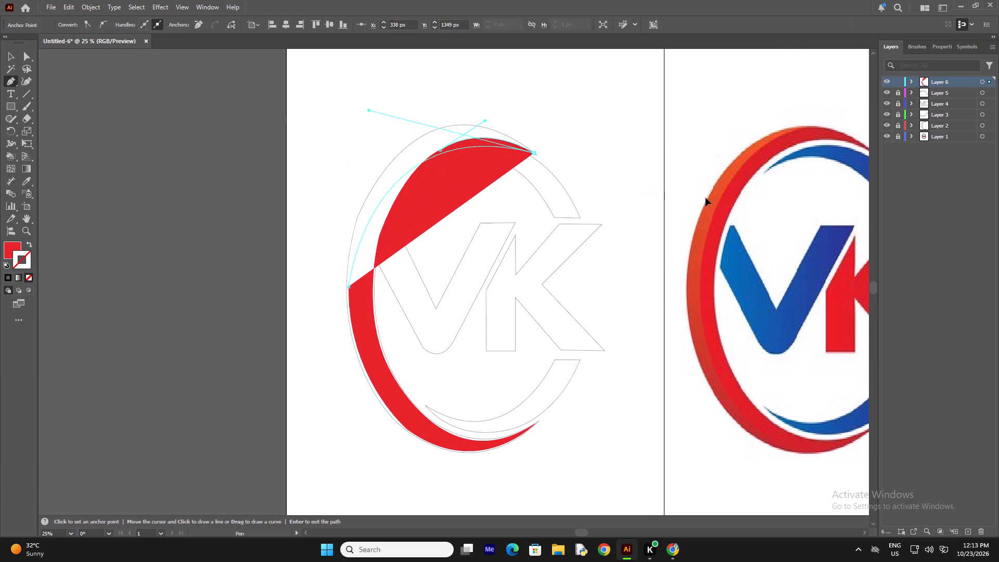
{"action": "left_click_drag", "start_coordinate": [706, 198], "coordinate": [700, 244]}
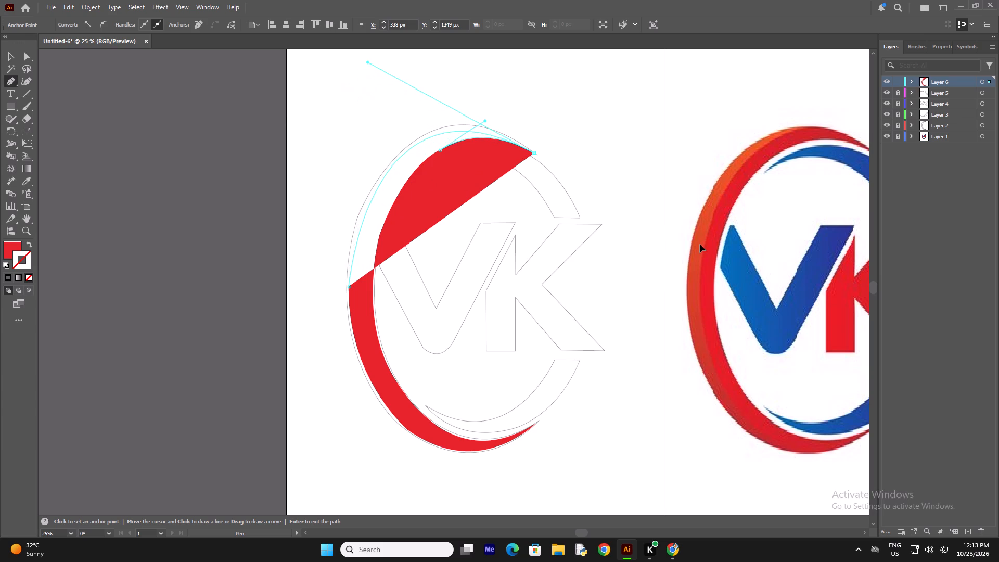
{"action": "left_click_drag", "start_coordinate": [700, 244], "coordinate": [689, 254]}
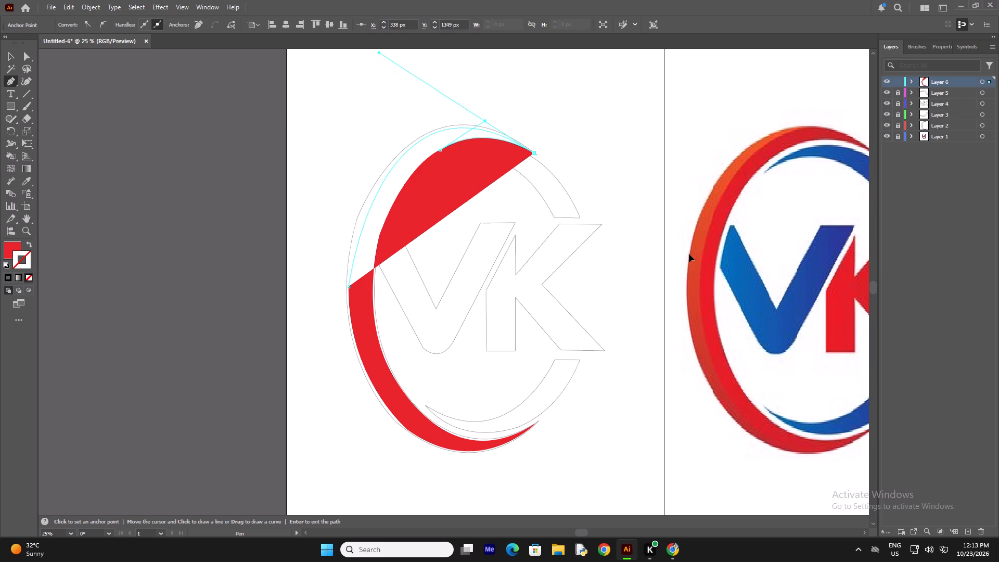
{"action": "left_click_drag", "start_coordinate": [689, 254], "coordinate": [700, 251]}
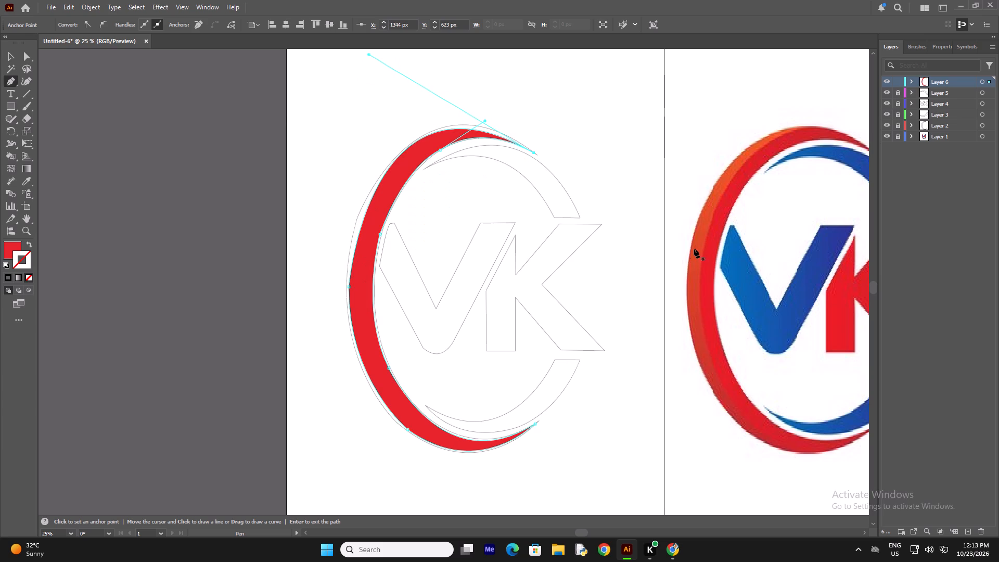
{"action": "left_click", "coordinate": [209, 210]}
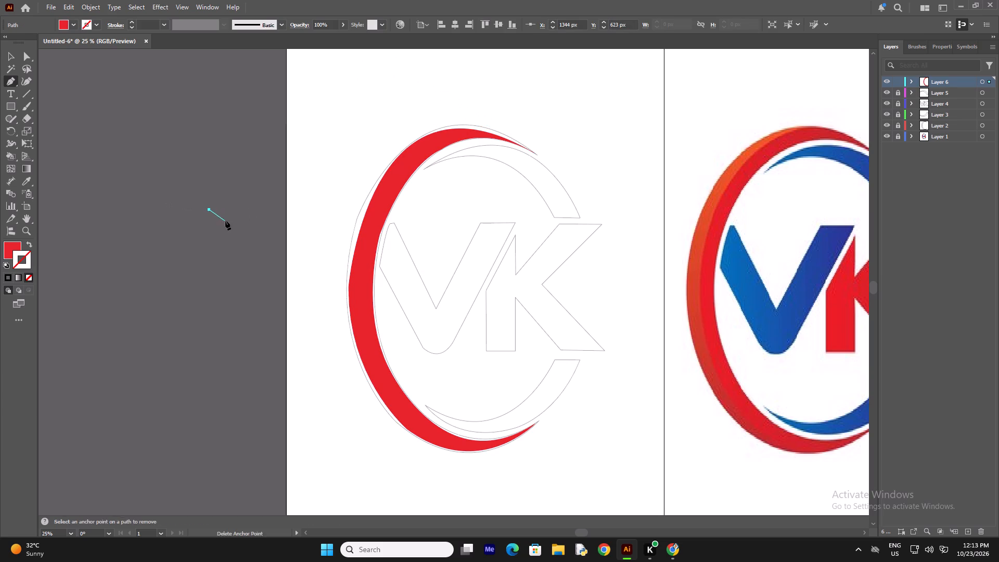
{"action": "key", "text": "BackSpace"}
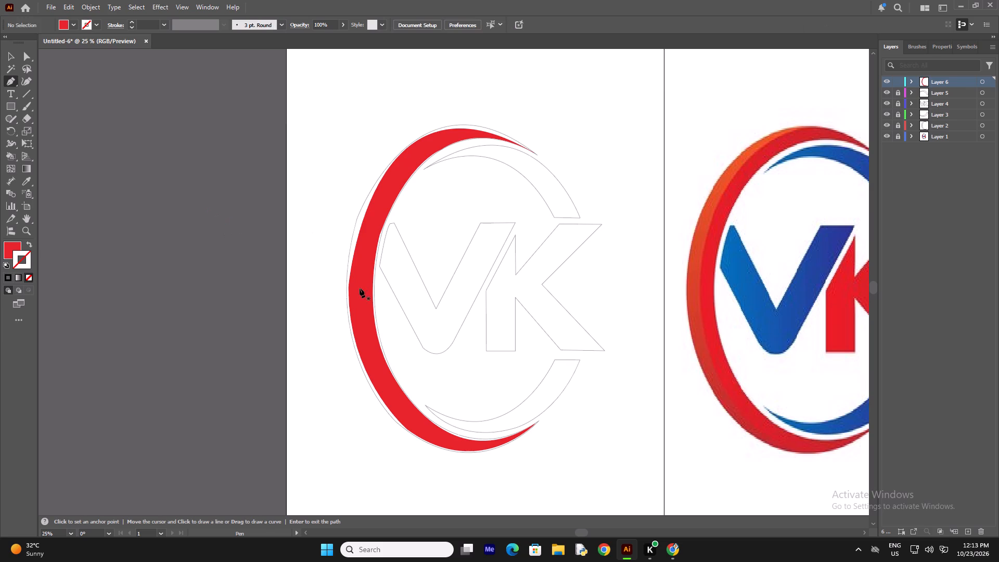
Draw a red filler path bulging along the crescent's upper outer edge from about X 338 px, Y 1349 px to X 524 px, Y 745 px.
{"action": "left_click", "coordinate": [348, 286]}
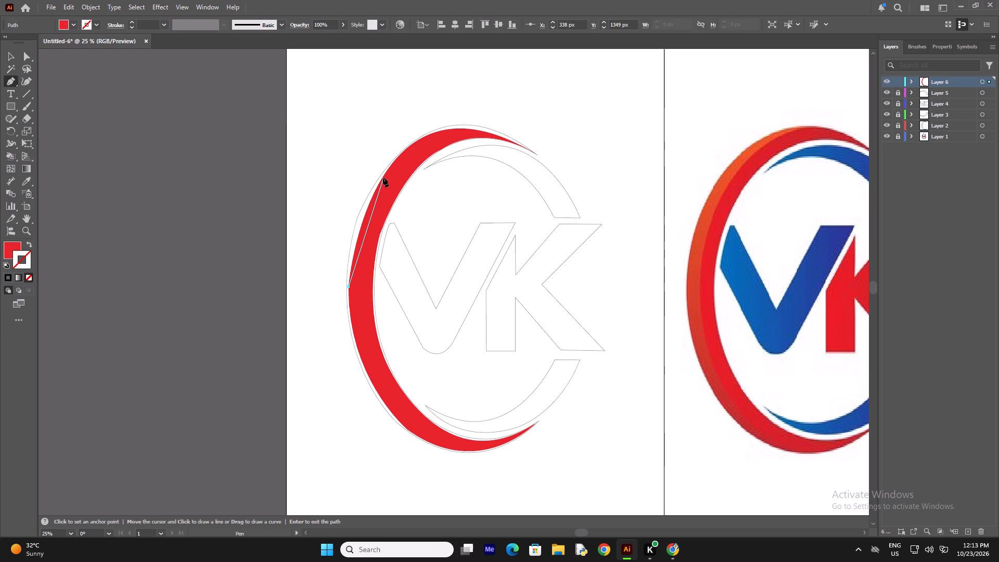
{"action": "left_click_drag", "start_coordinate": [383, 175], "coordinate": [417, 144]}
{"action": "left_click", "coordinate": [384, 176]}
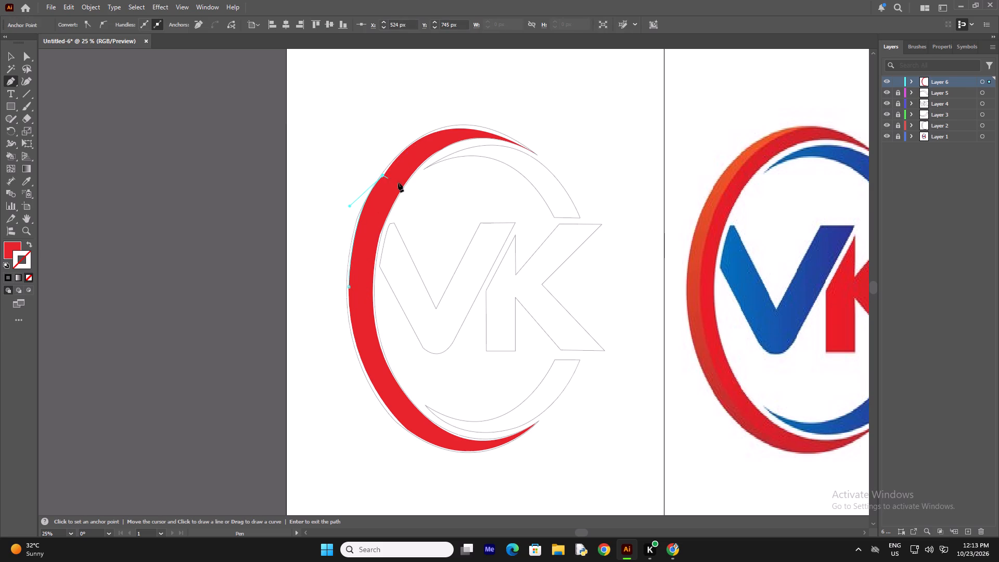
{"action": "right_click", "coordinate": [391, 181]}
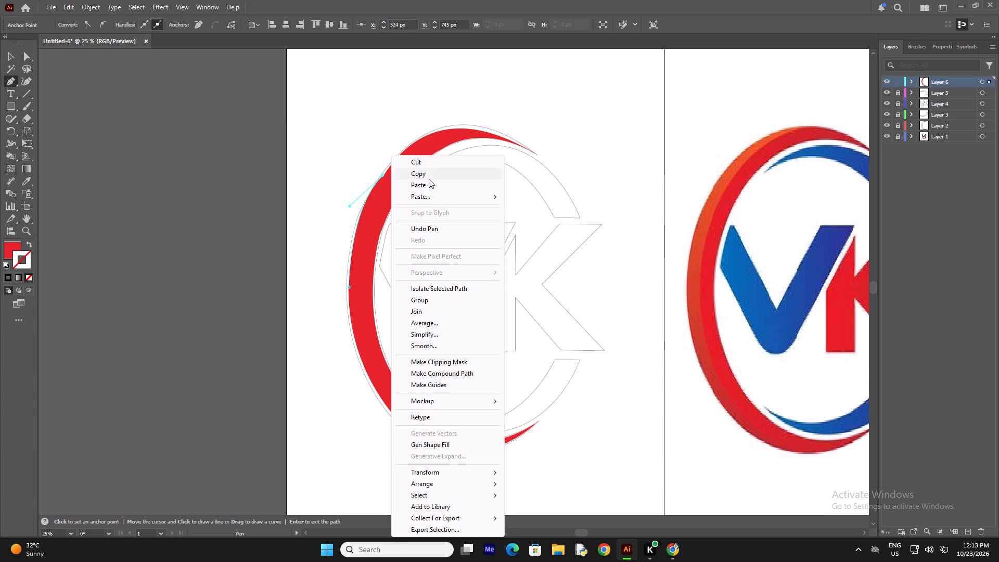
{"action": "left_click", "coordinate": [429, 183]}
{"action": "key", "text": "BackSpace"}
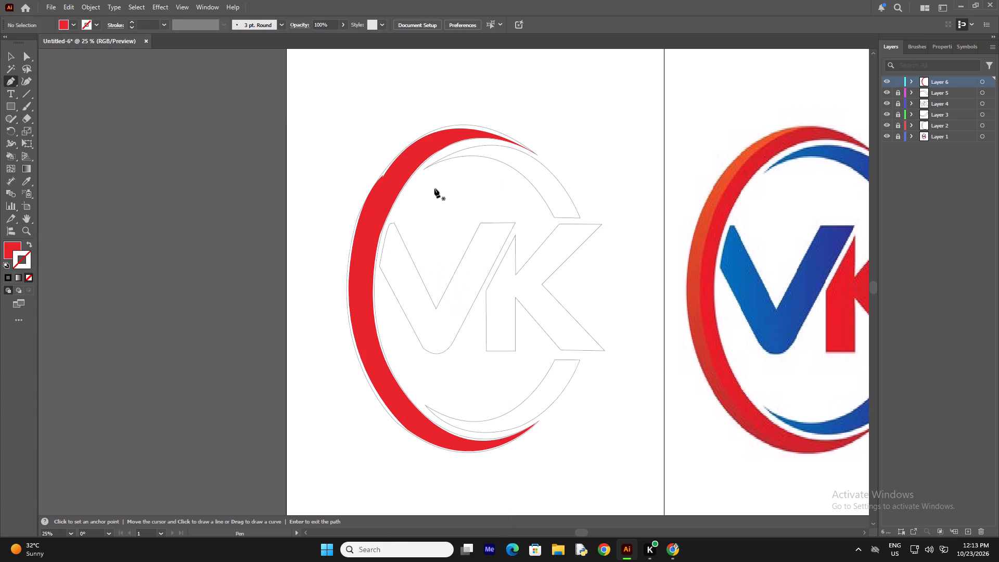
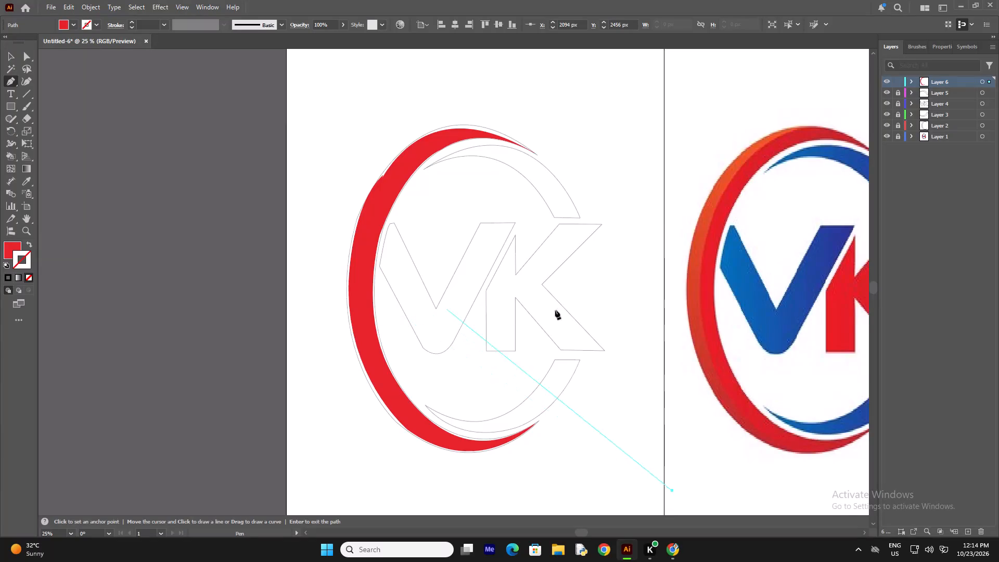
Sample the blue from the reference logo's upper blue crescent as the fill colour.
{"action": "key", "text": "i"}
{"action": "key", "text": "i"}
{"action": "key", "text": "i"}
{"action": "key", "text": "i"}
{"action": "key", "text": "i"}
{"action": "key", "text": "i"}
{"action": "key", "text": "i"}
{"action": "key", "text": "i"}
{"action": "key", "text": "i"}
{"action": "key", "text": "i"}
{"action": "key", "text": "i"}
{"action": "key", "text": "i"}
{"action": "key", "text": "i"}
{"action": "key", "text": "i"}
{"action": "key", "text": "i"}
{"action": "key", "text": "i"}
{"action": "key", "text": "i"}
{"action": "key", "text": "i"}
{"action": "key", "text": "i"}
{"action": "key", "text": "i"}
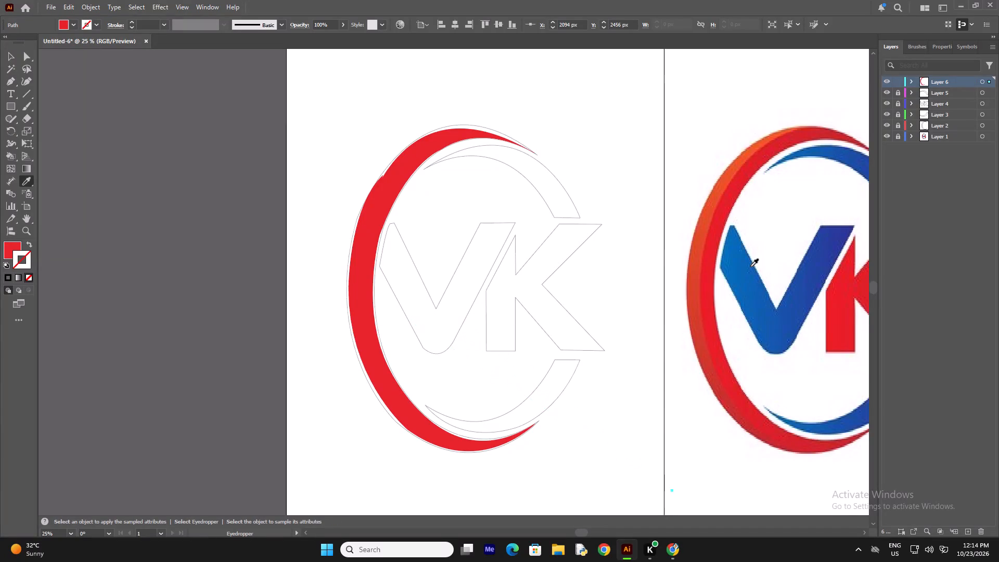
{"action": "key", "text": "i"}
{"action": "key", "text": "i"}
{"action": "key", "text": "i"}
{"action": "left_click", "coordinate": [813, 154]}
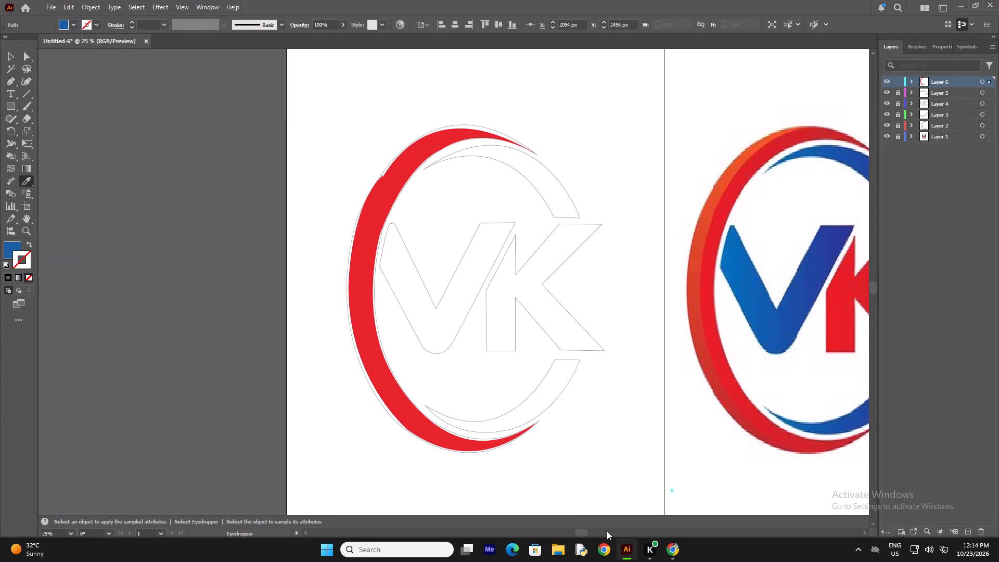
Draw the upper blue crescent's inner edge as a curve from X 781 px, Y 690 px to X 1457 px, Y 969 px, retracting the outgoing handle.
{"action": "left_click_drag", "start_coordinate": [578, 531], "coordinate": [593, 527]}
{"action": "key", "text": "p"}
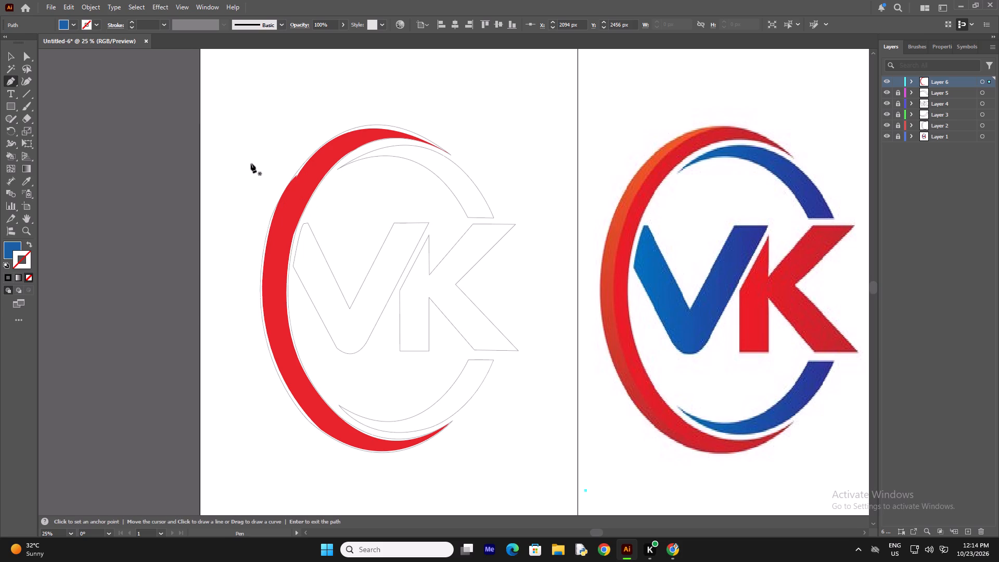
{"action": "key", "text": "ctrl+plus"}
{"action": "scroll", "coordinate": [251, 163], "scroll_direction": "up", "scroll_amount": 8}
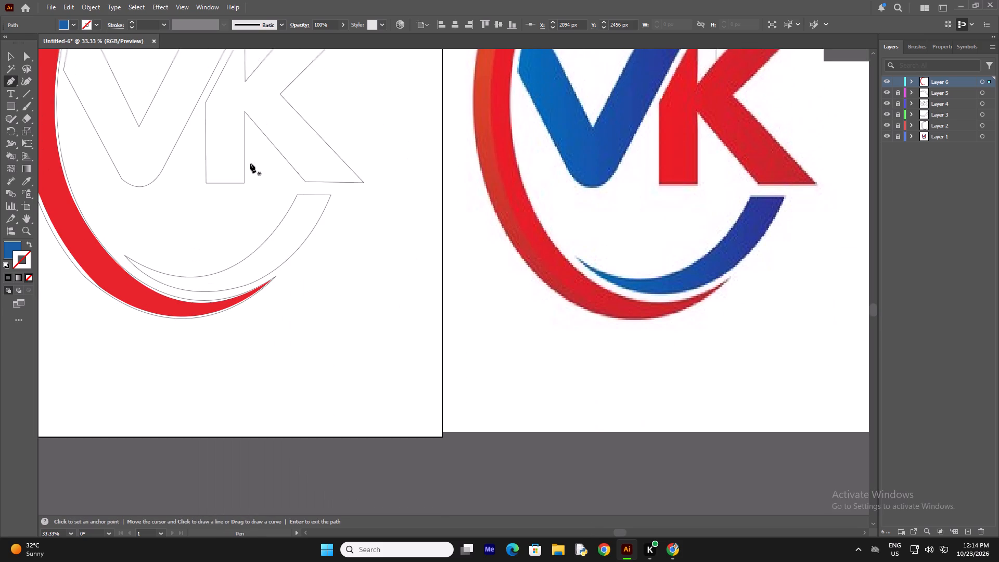
{"action": "scroll", "coordinate": [250, 163], "scroll_direction": "up", "scroll_amount": 20}
{"action": "scroll", "coordinate": [250, 163], "scroll_direction": "up", "scroll_amount": 2}
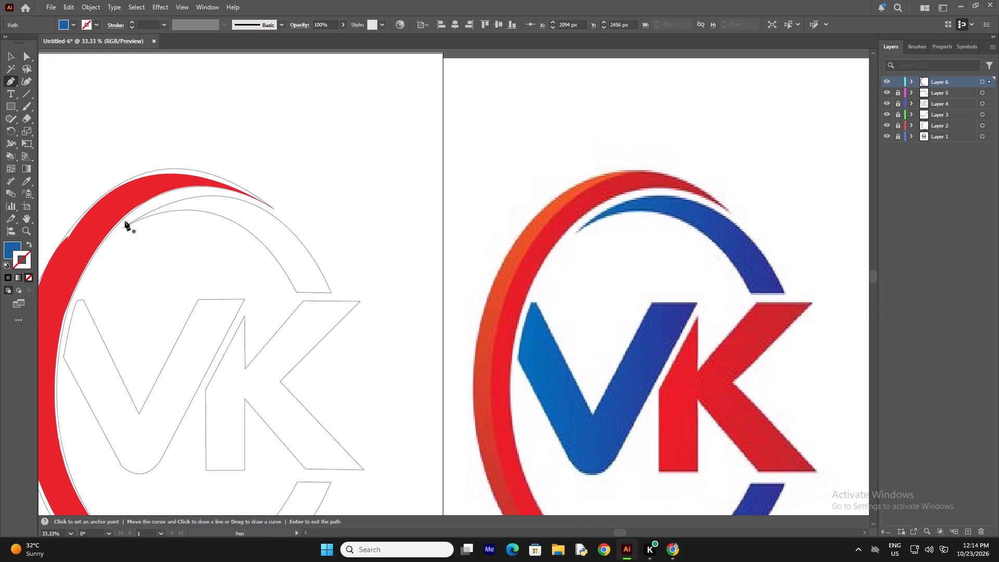
{"action": "key", "text": "ctrl+plus"}
{"action": "scroll", "coordinate": [200, 328], "scroll_direction": "up", "scroll_amount": 11}
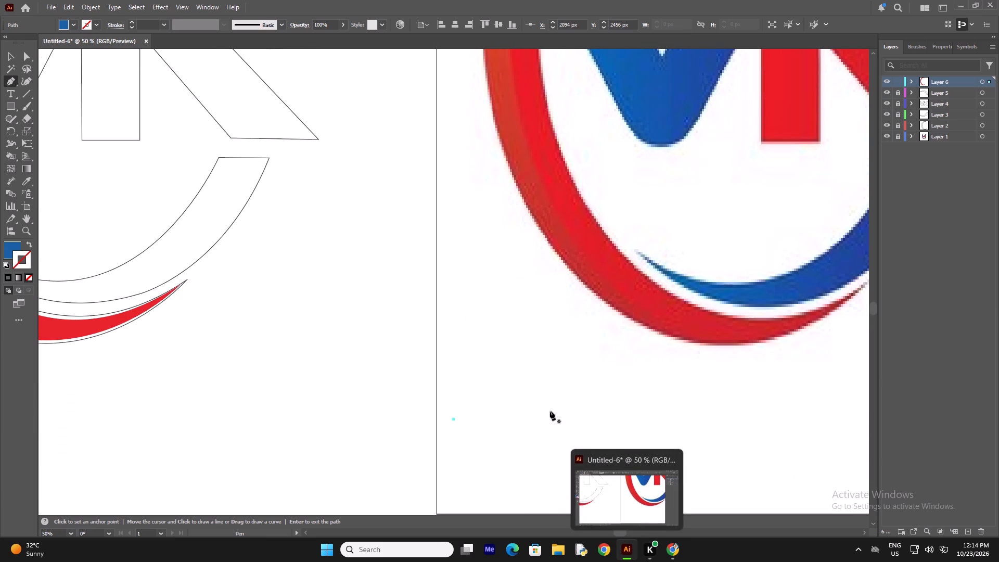
{"action": "left_click_drag", "start_coordinate": [623, 529], "coordinate": [597, 521]}
{"action": "scroll", "coordinate": [147, 196], "scroll_direction": "up", "scroll_amount": 20}
{"action": "scroll", "coordinate": [147, 196], "scroll_direction": "up", "scroll_amount": 9}
{"action": "scroll", "coordinate": [265, 254], "scroll_direction": "up", "scroll_amount": 6}
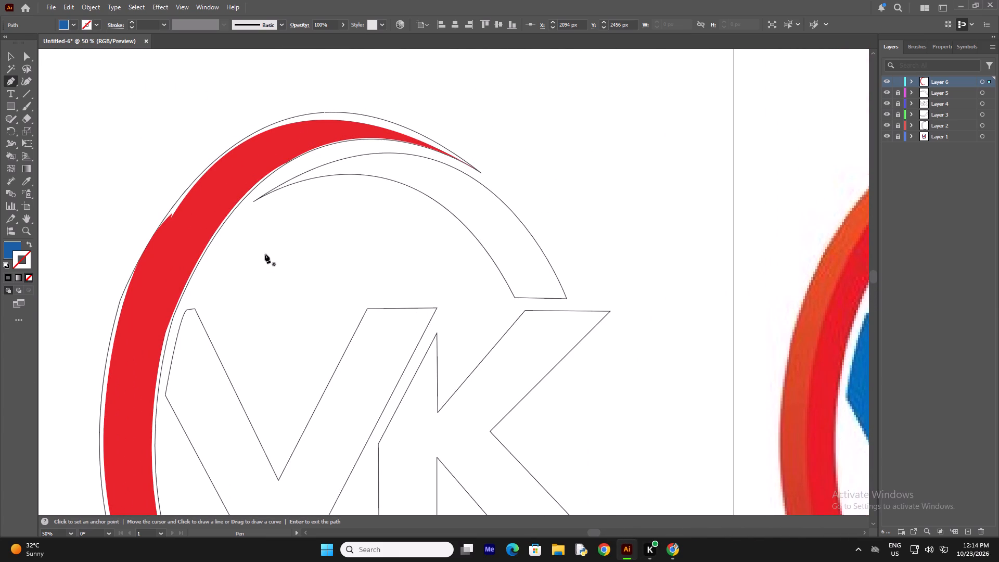
{"action": "left_click", "coordinate": [267, 193]}
{"action": "left_click_drag", "start_coordinate": [516, 296], "coordinate": [515, 296]}
{"action": "left_click_drag", "start_coordinate": [515, 296], "coordinate": [624, 445]}
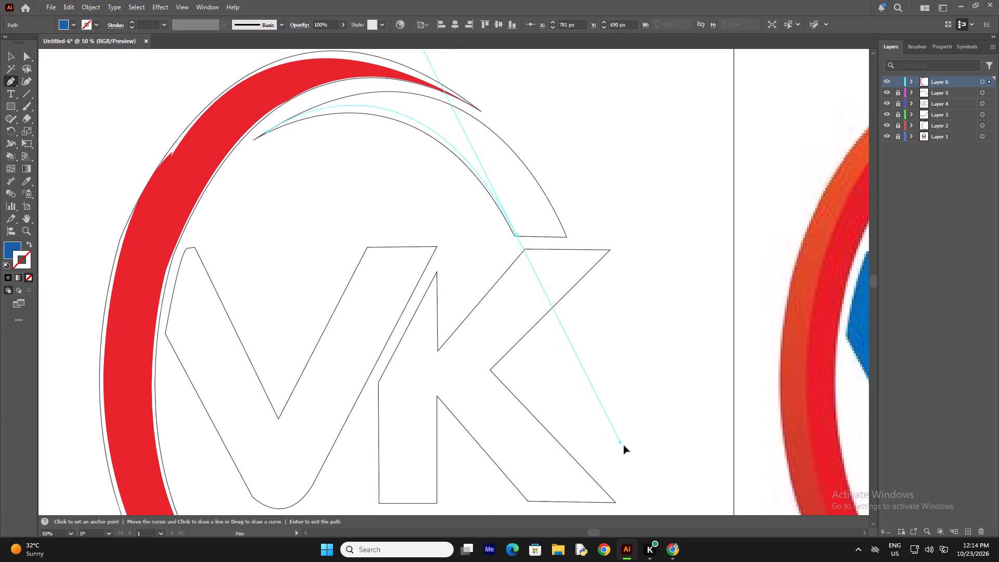
{"action": "left_click_drag", "start_coordinate": [624, 445], "coordinate": [614, 429]}
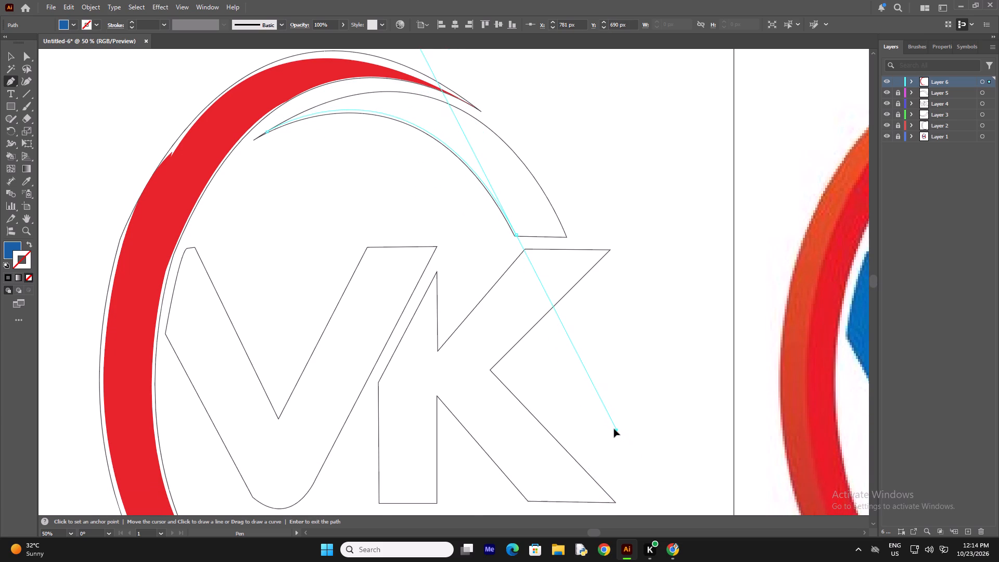
{"action": "left_click_drag", "start_coordinate": [614, 429], "coordinate": [612, 429]}
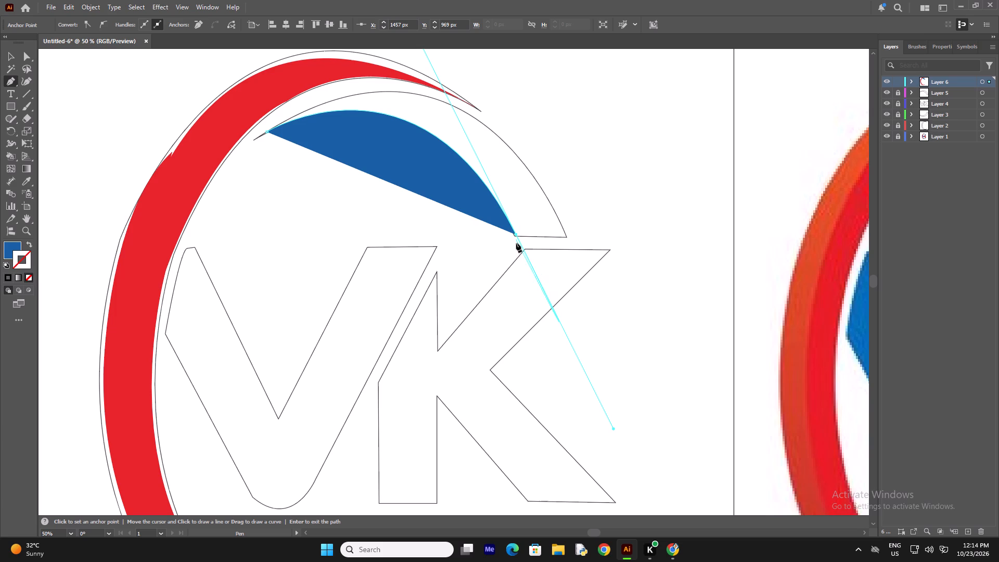
{"action": "left_click", "coordinate": [516, 235]}
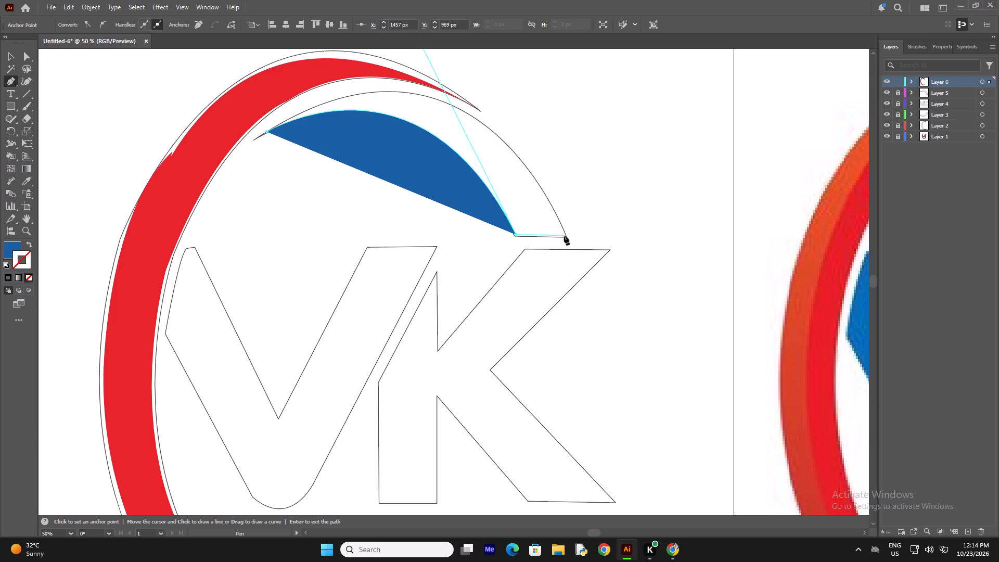
Add the crescent's outer end anchor at X 1587 px, Y 972 px, and close the path with a curve along the outer edge to its starting tip.
{"action": "left_click", "coordinate": [564, 236]}
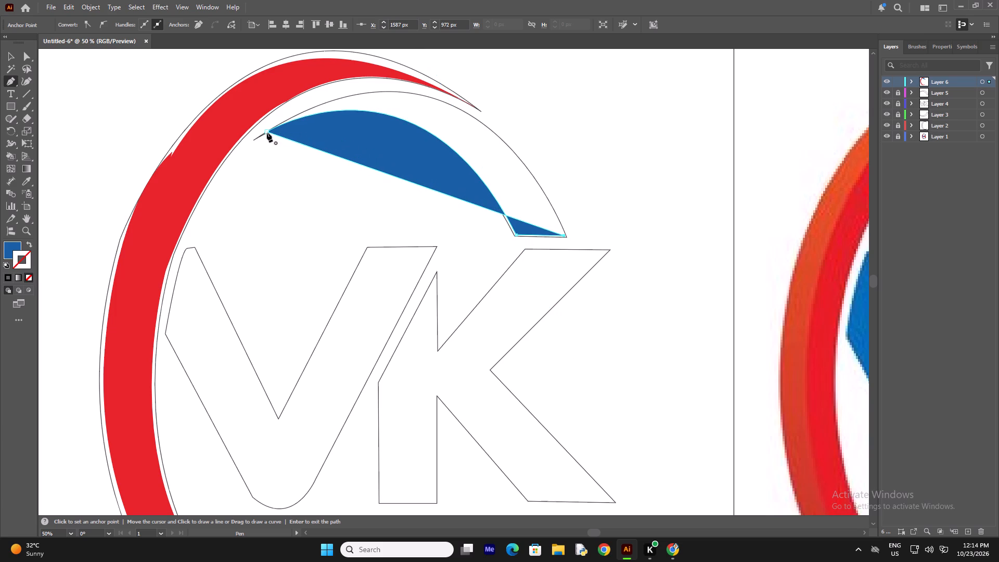
{"action": "left_click_drag", "start_coordinate": [267, 133], "coordinate": [76, 229]}
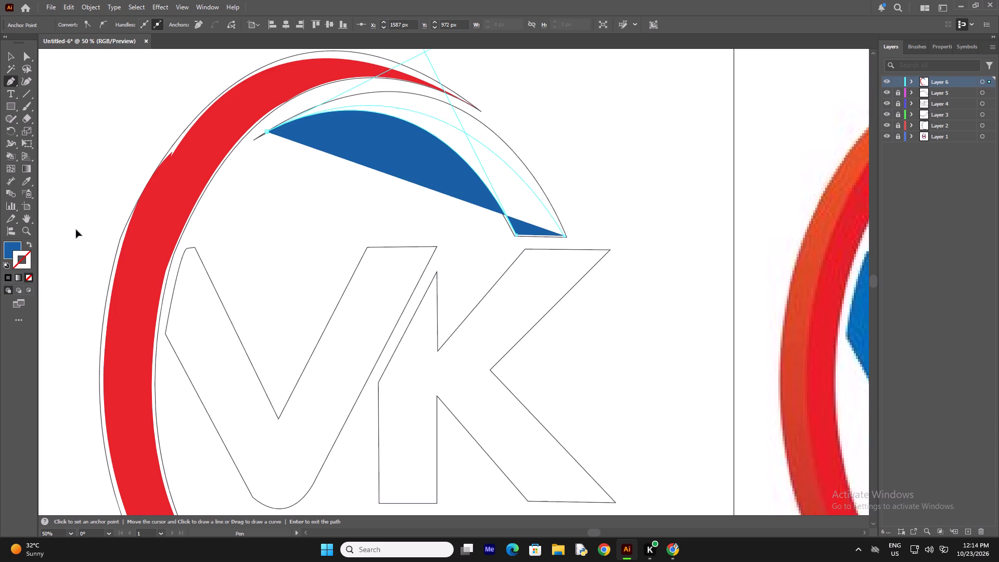
{"action": "left_click_drag", "start_coordinate": [76, 229], "coordinate": [56, 261]}
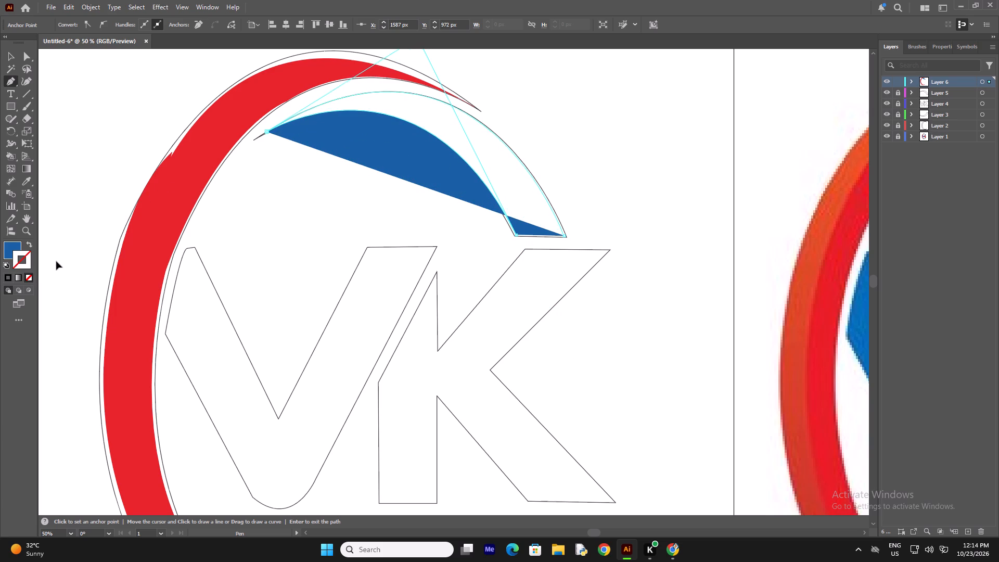
{"action": "left_click_drag", "start_coordinate": [56, 261], "coordinate": [65, 258]}
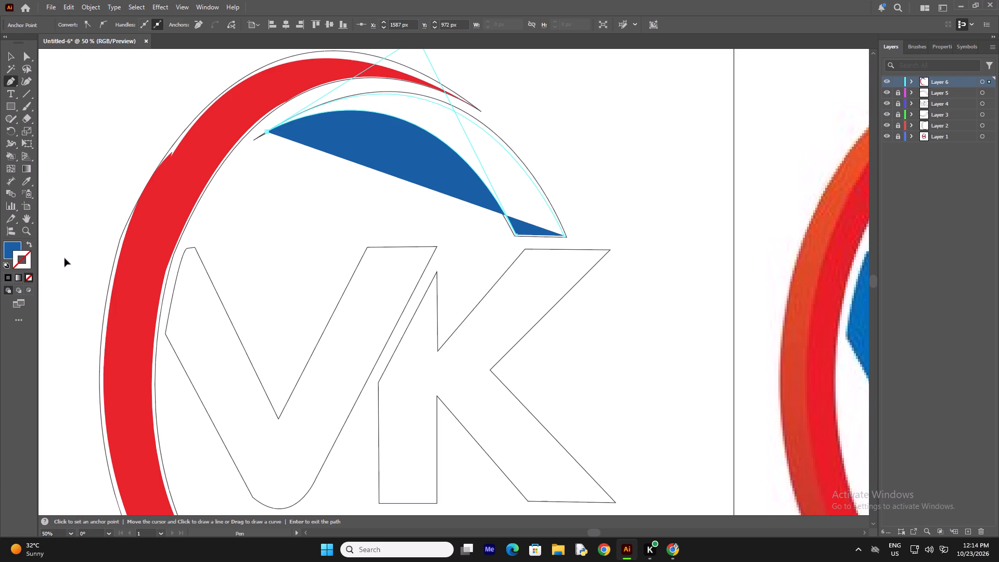
{"action": "left_click_drag", "start_coordinate": [65, 258], "coordinate": [61, 257]}
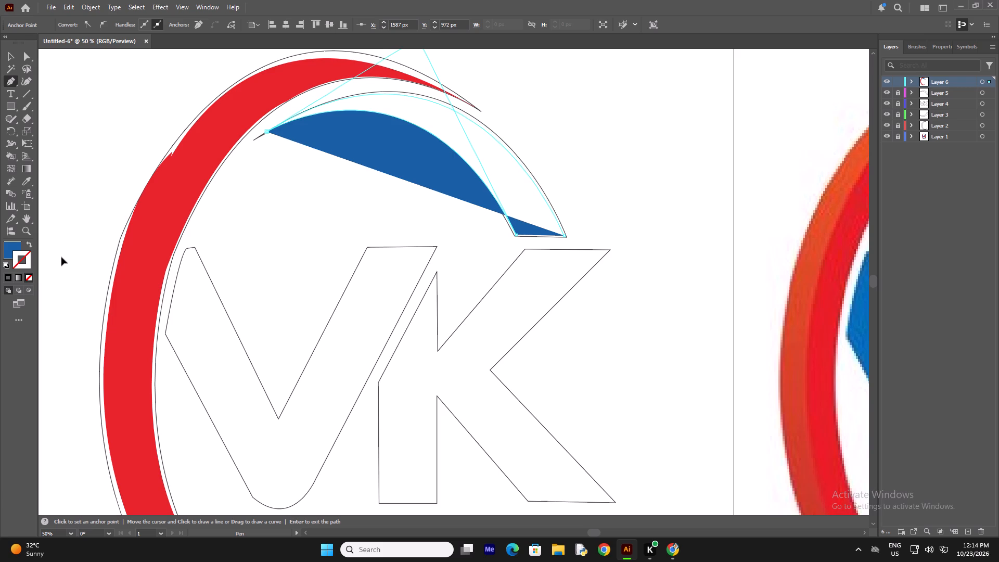
{"action": "left_click_drag", "start_coordinate": [61, 257], "coordinate": [55, 258]}
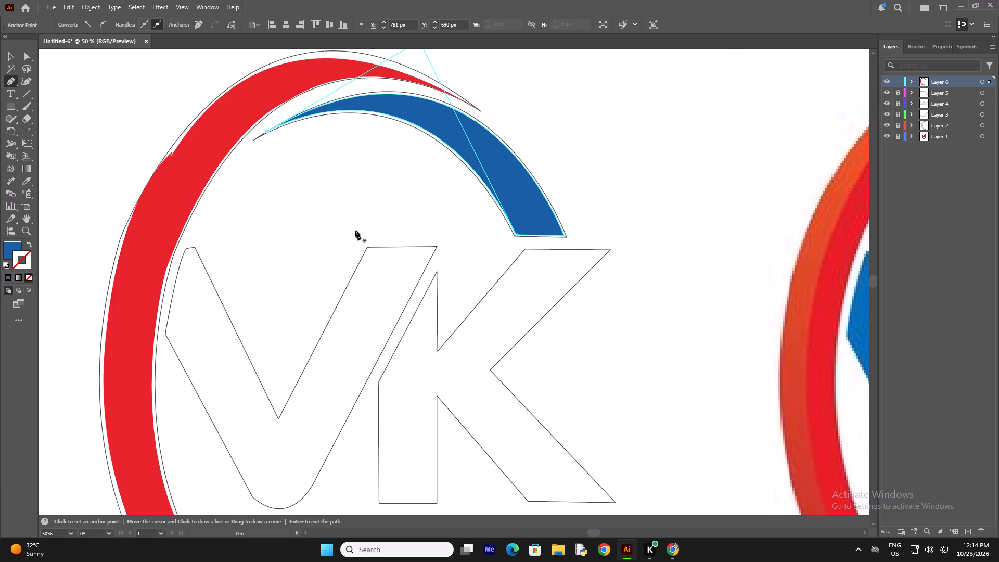
{"action": "left_click", "coordinate": [355, 231]}
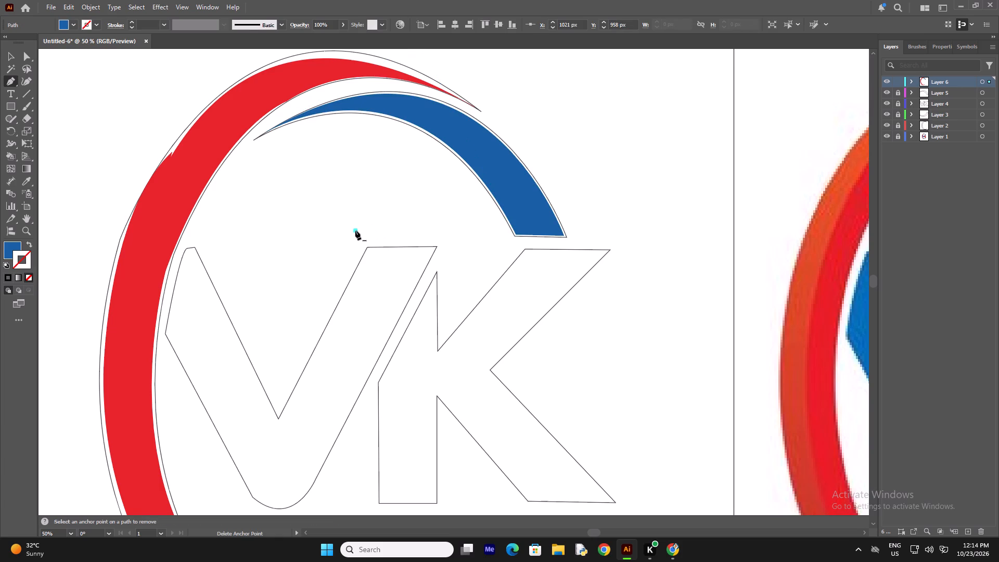
{"action": "key", "text": "BackSpace"}
Sample the darker blue from the right arm of the reference logo's V as the fill colour.
{"action": "key", "text": "ctrl+minus"}
{"action": "key", "text": "ctrl+minus"}
{"action": "key", "text": "ctrl+minus"}
{"action": "key", "text": "ctrl+minus"}
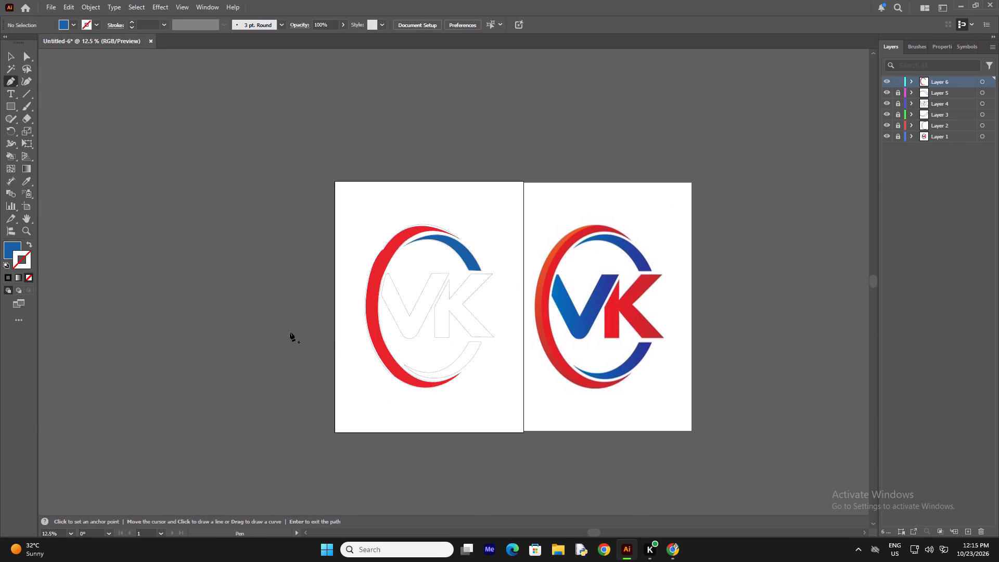
{"action": "key", "text": "ctrl+plus"}
{"action": "key", "text": "ctrl+plus"}
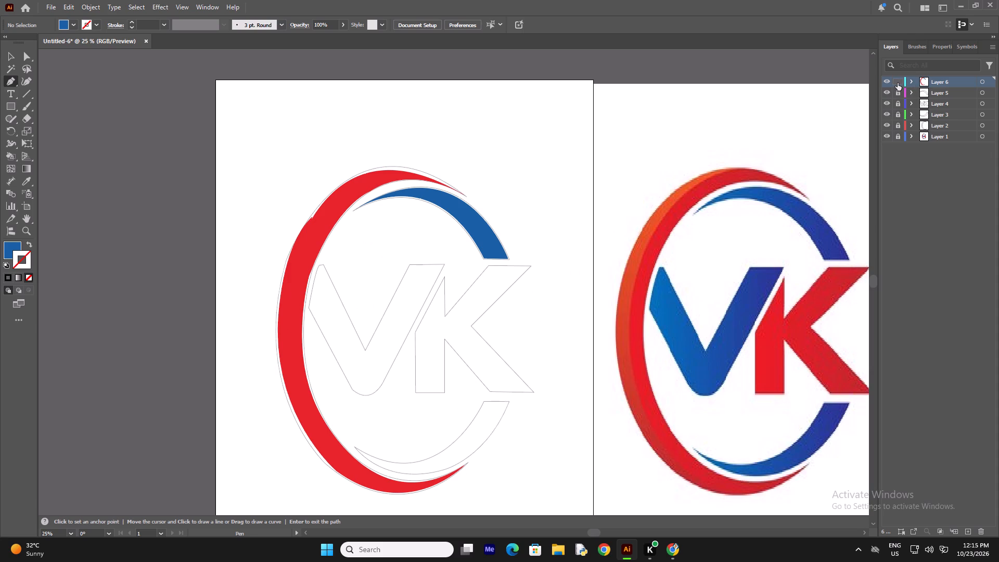
{"action": "scroll", "coordinate": [297, 288], "scroll_direction": "down", "scroll_amount": 3}
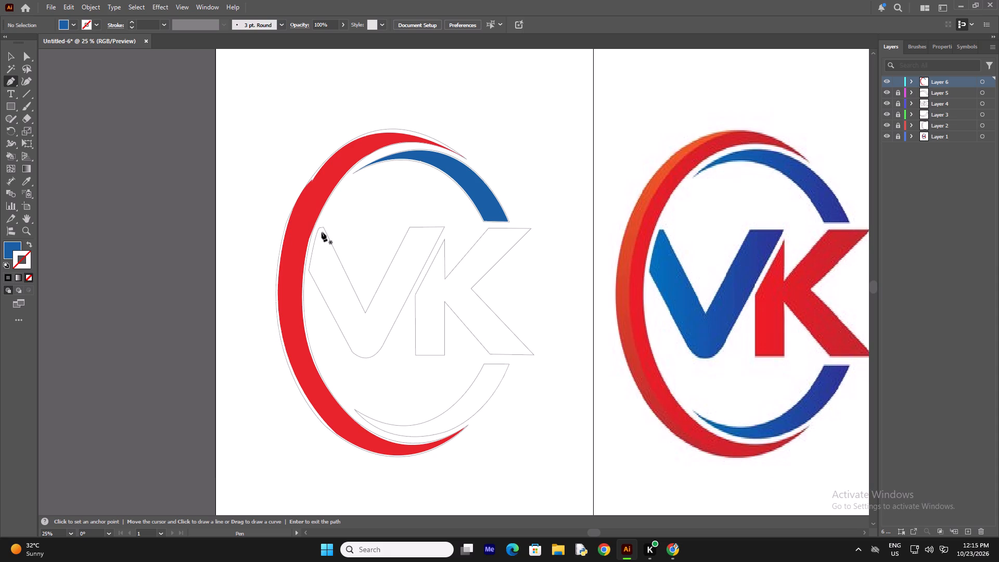
{"action": "key", "text": "ctrl+plus"}
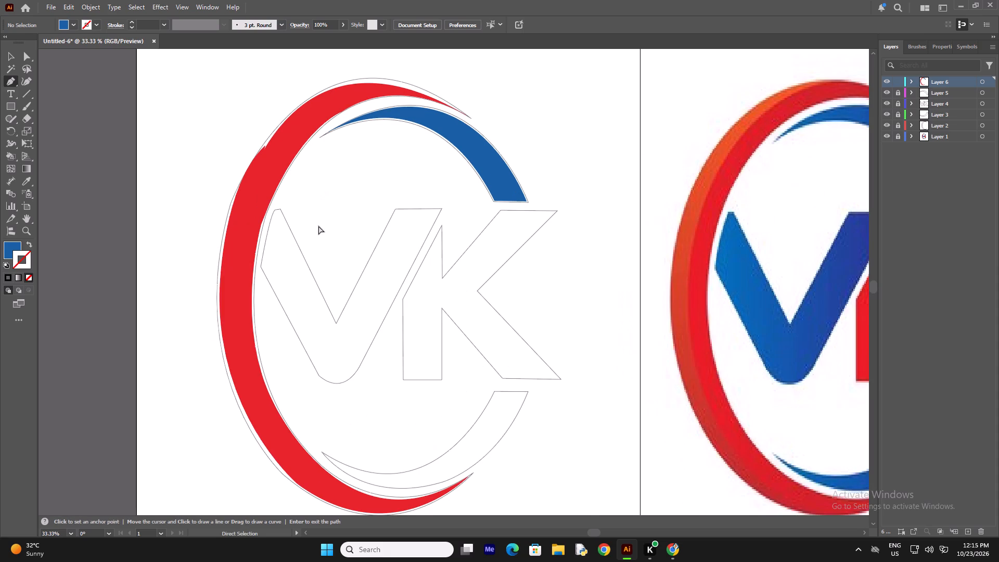
{"action": "key", "text": "i"}
{"action": "key", "text": "i"}
{"action": "key", "text": "i"}
{"action": "key", "text": "i"}
{"action": "key", "text": "i"}
{"action": "key", "text": "i"}
{"action": "key", "text": "i"}
{"action": "key", "text": "i"}
{"action": "key", "text": "i"}
{"action": "key", "text": "i"}
{"action": "key", "text": "i"}
{"action": "key", "text": "i"}
{"action": "key", "text": "i"}
{"action": "key", "text": "i"}
{"action": "key", "text": "i"}
{"action": "key", "text": "i"}
{"action": "key", "text": "i"}
{"action": "key", "text": "i"}
{"action": "key", "text": "i"}
{"action": "key", "text": "i"}
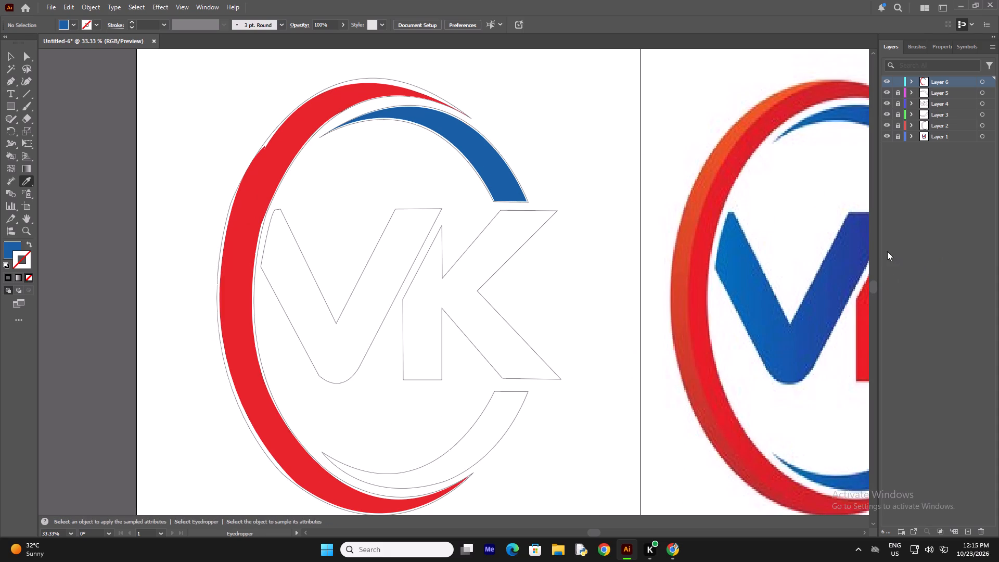
{"action": "left_click", "coordinate": [852, 241]}
{"action": "left_click", "coordinate": [852, 235]}
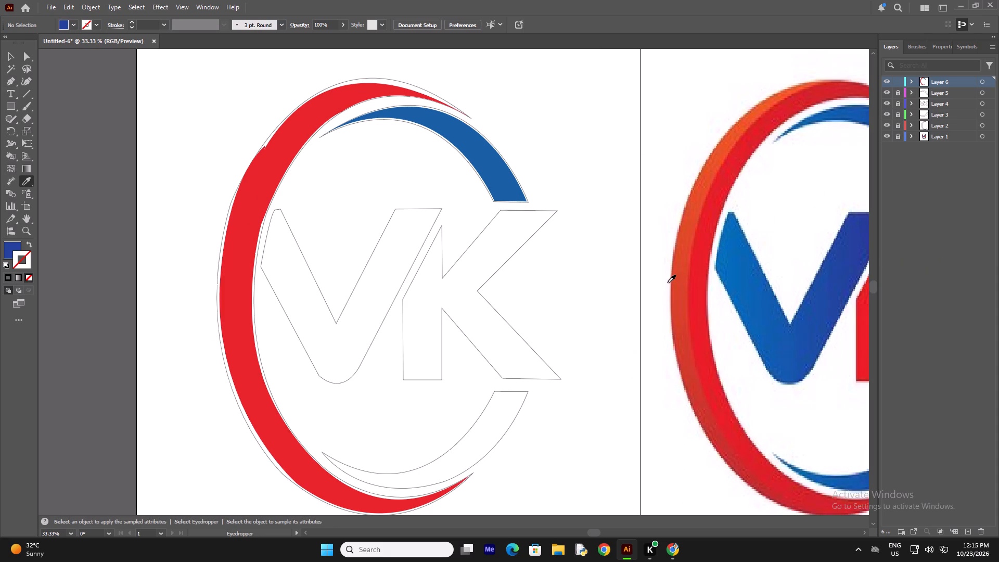
Start the V's fill path at X 583 px, Y 1009 px, through X 567 px, Y 1011 px, and curve it to X 511 px, Y 1236 px, retracting the outgoing handle.
{"action": "key", "text": "p"}
{"action": "key", "text": "ctrl+plus"}
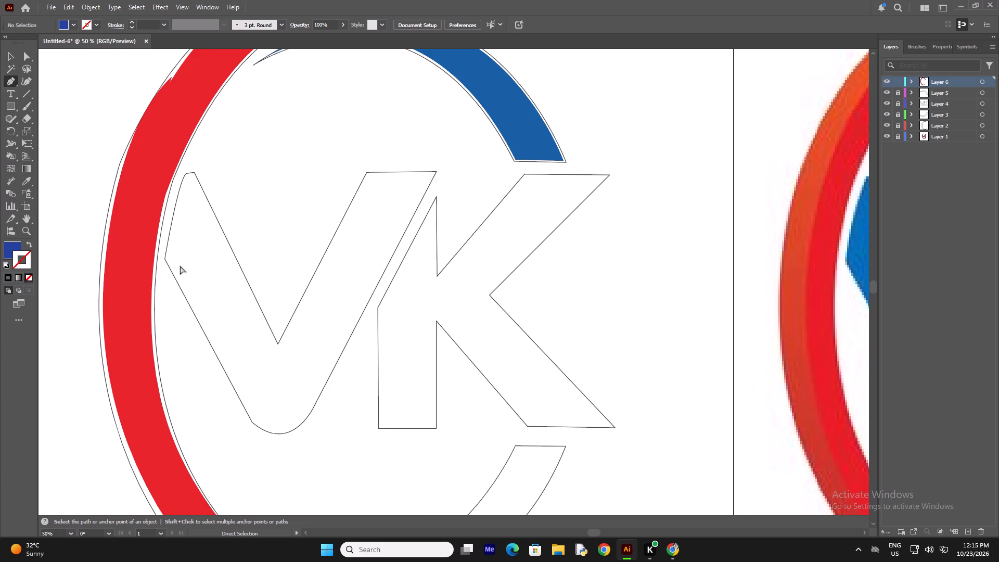
{"action": "key", "text": "ctrl+plus"}
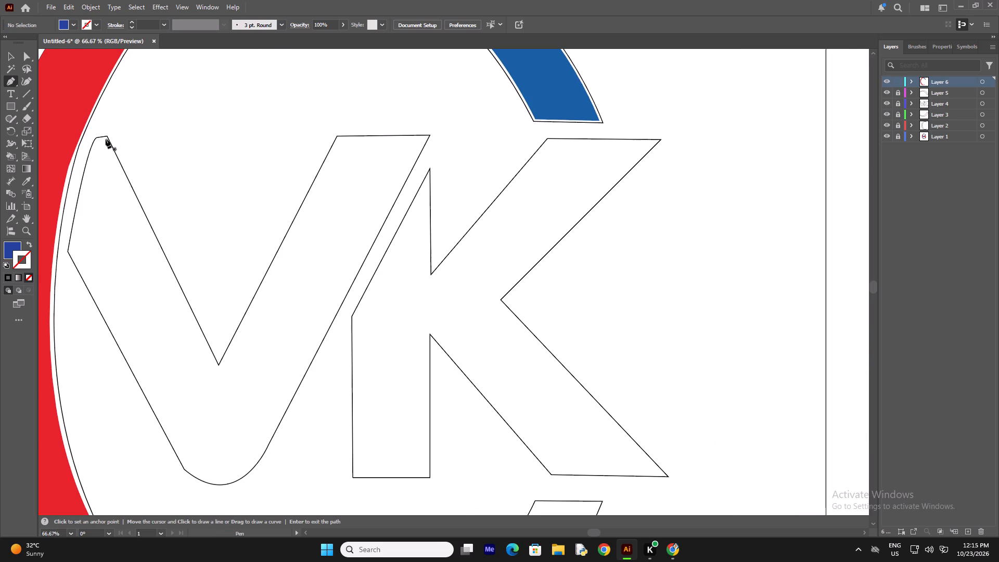
{"action": "left_click", "coordinate": [106, 139]}
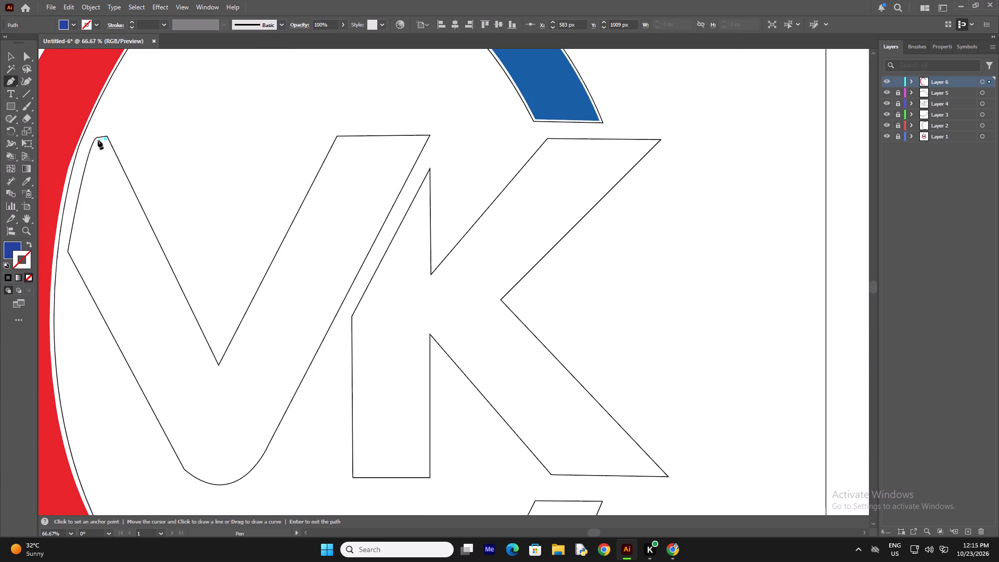
{"action": "left_click", "coordinate": [98, 140]}
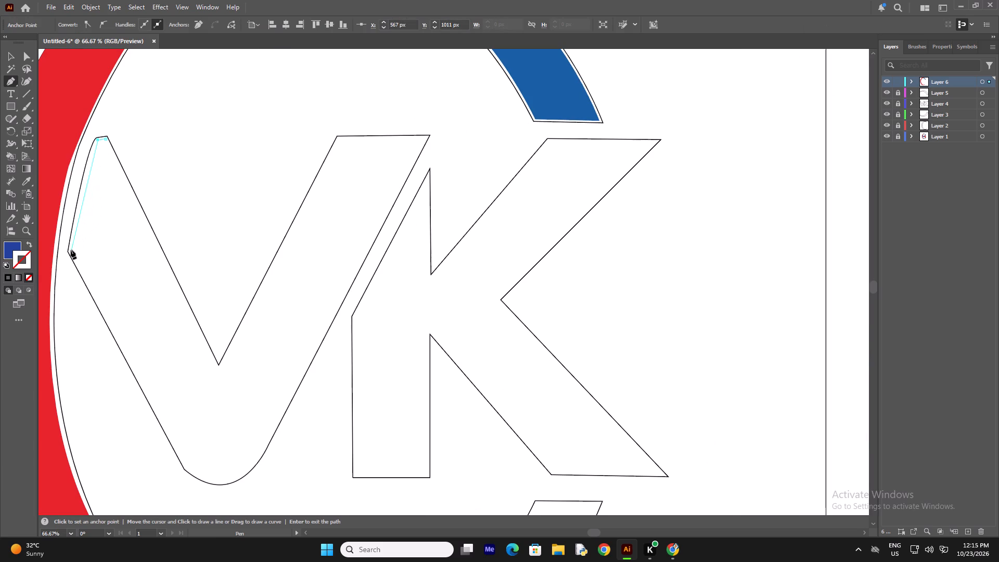
{"action": "left_click_drag", "start_coordinate": [70, 250], "coordinate": [57, 331]}
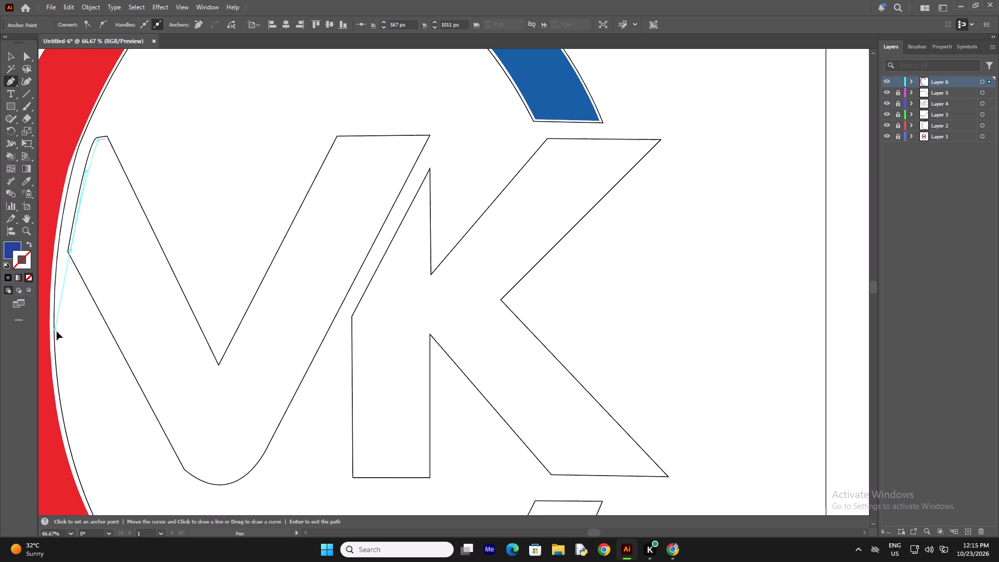
{"action": "left_click_drag", "start_coordinate": [57, 331], "coordinate": [56, 350]}
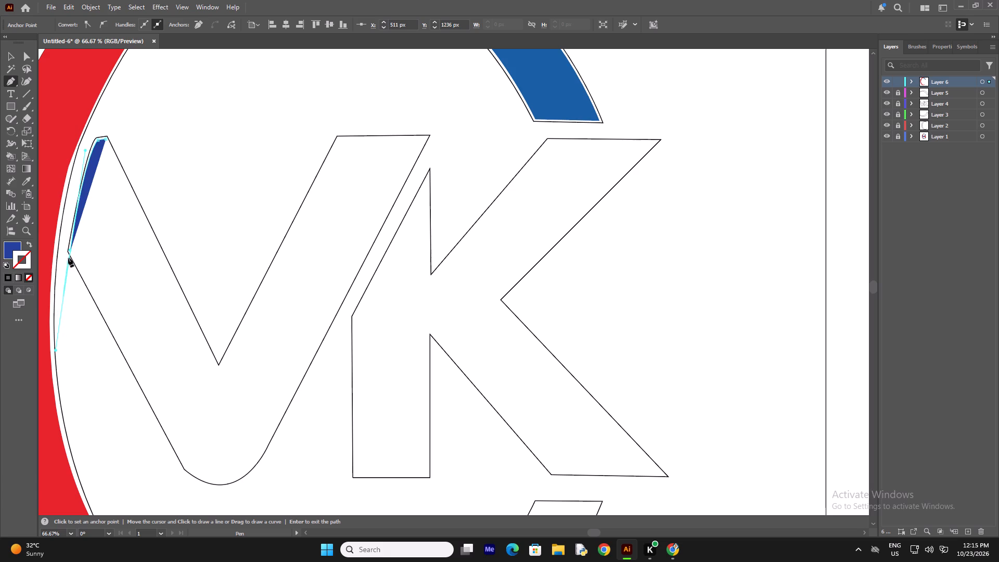
{"action": "left_click", "coordinate": [70, 251]}
Extend the V's fill path to X 748 px, Y 1679 px, and curve it to X 909 px, Y 1629 px, retracting the outgoing handle.
{"action": "scroll", "coordinate": [82, 279], "scroll_direction": "down", "scroll_amount": 5}
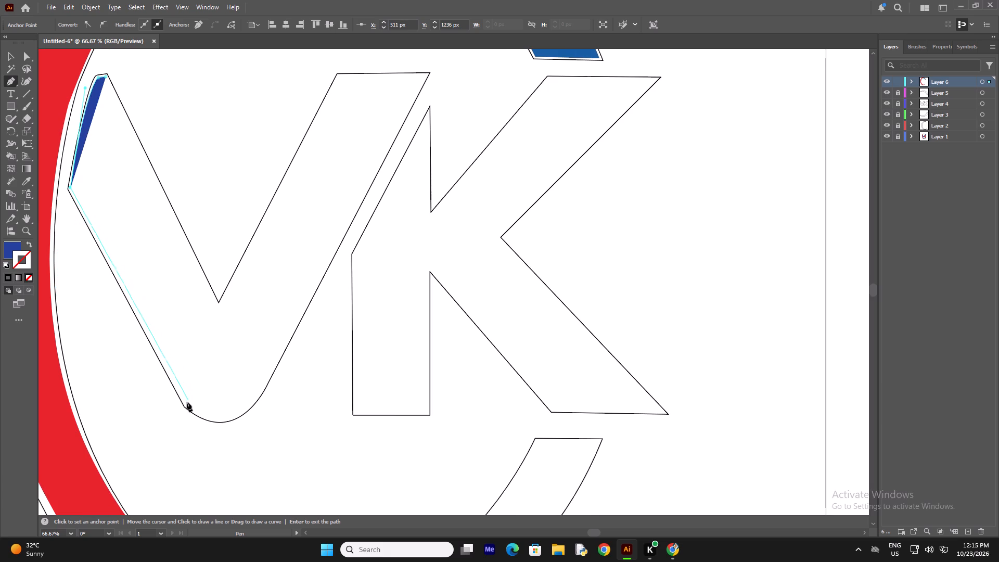
{"action": "left_click", "coordinate": [187, 406]}
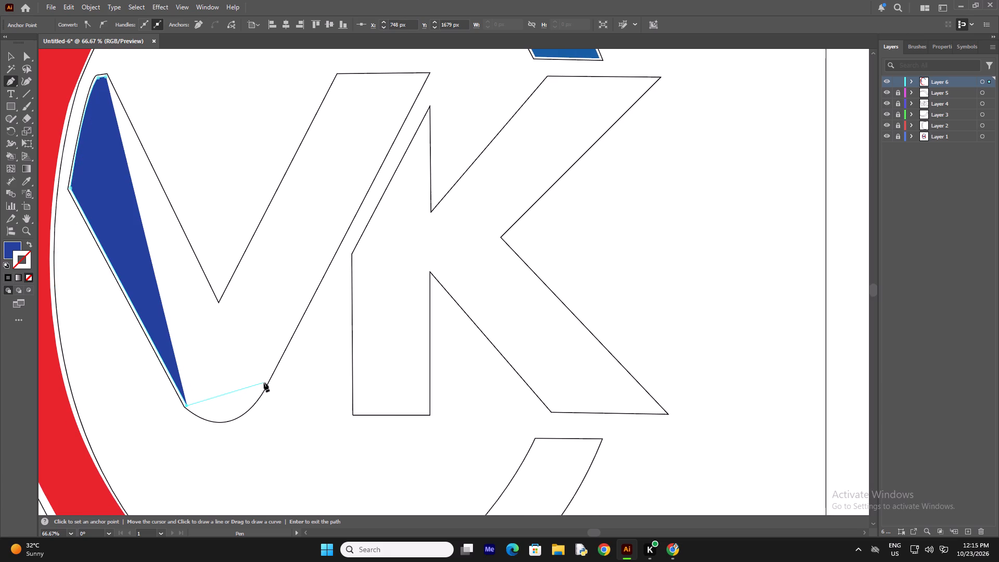
{"action": "left_click_drag", "start_coordinate": [266, 381], "coordinate": [298, 317]}
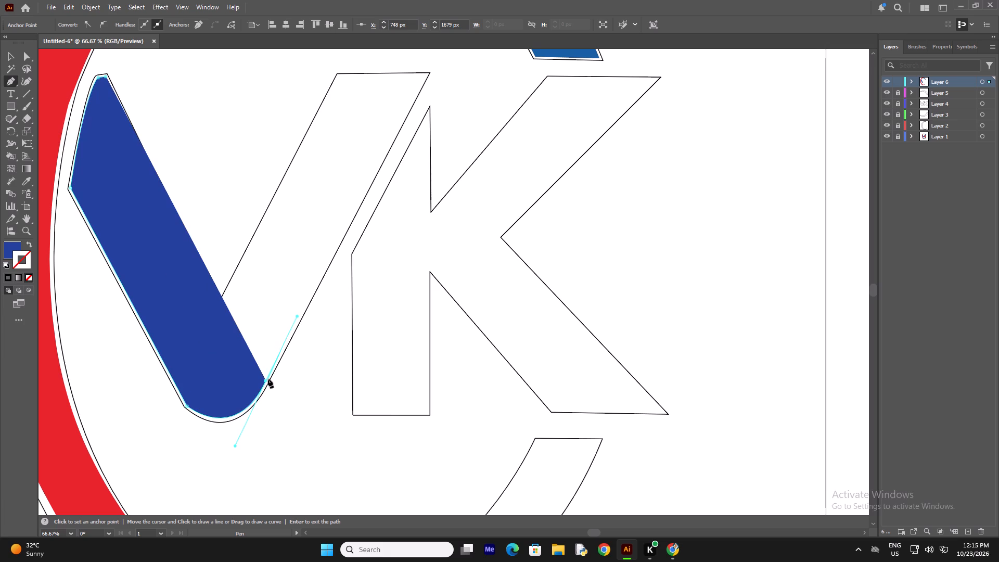
{"action": "left_click", "coordinate": [266, 382]}
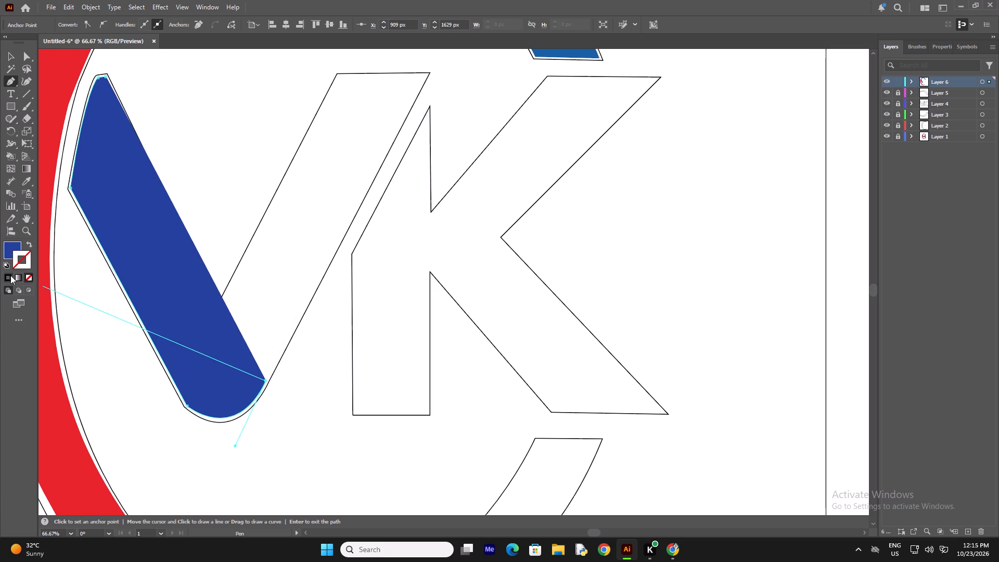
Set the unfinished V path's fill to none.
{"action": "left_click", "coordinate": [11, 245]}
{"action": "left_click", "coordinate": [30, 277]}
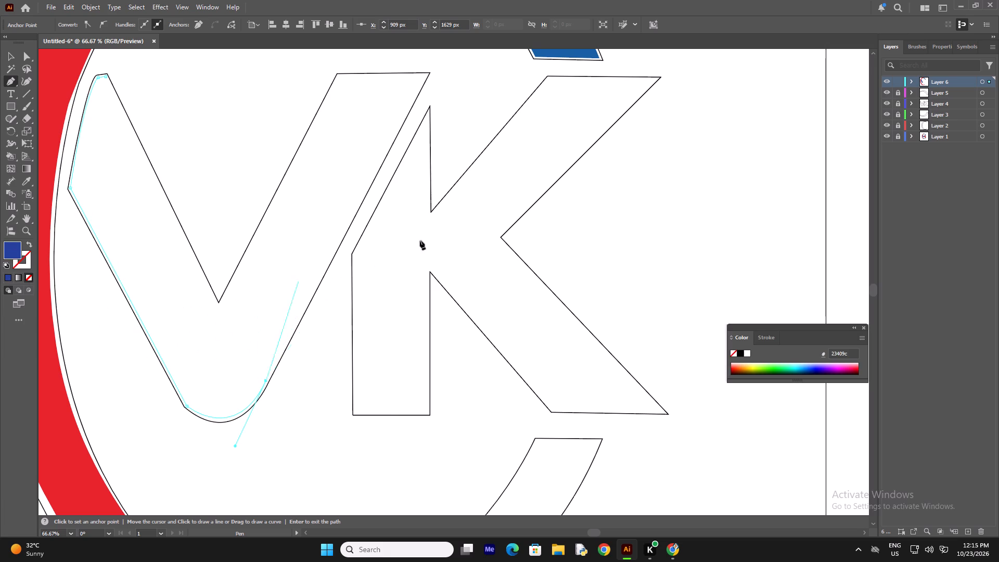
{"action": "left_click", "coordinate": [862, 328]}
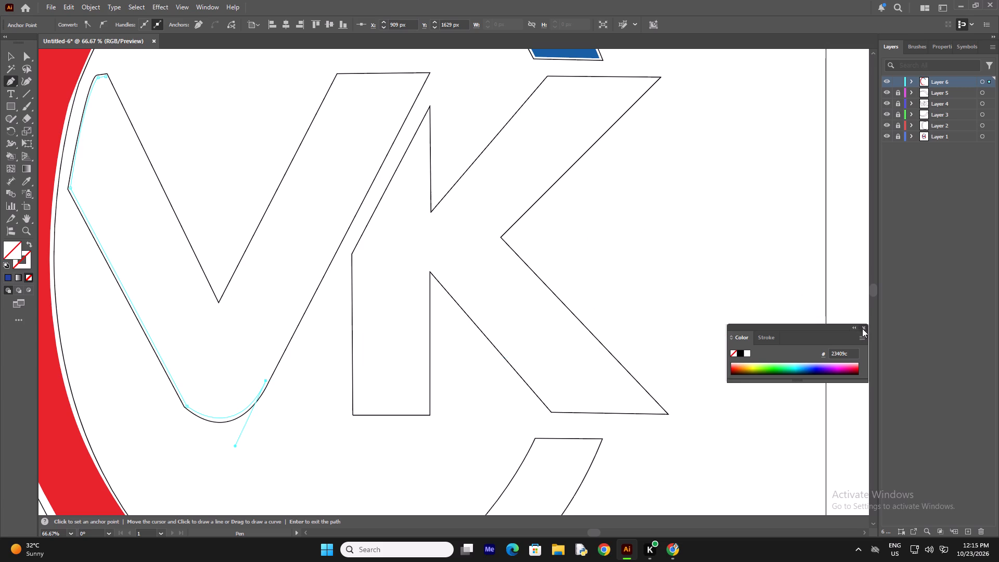
Continue the V path through (1235, 1007), (1055, 1008) and (812, 1474) px, close it at its starting anchor, and fill it with 23409c.
{"action": "left_click", "coordinate": [426, 75]}
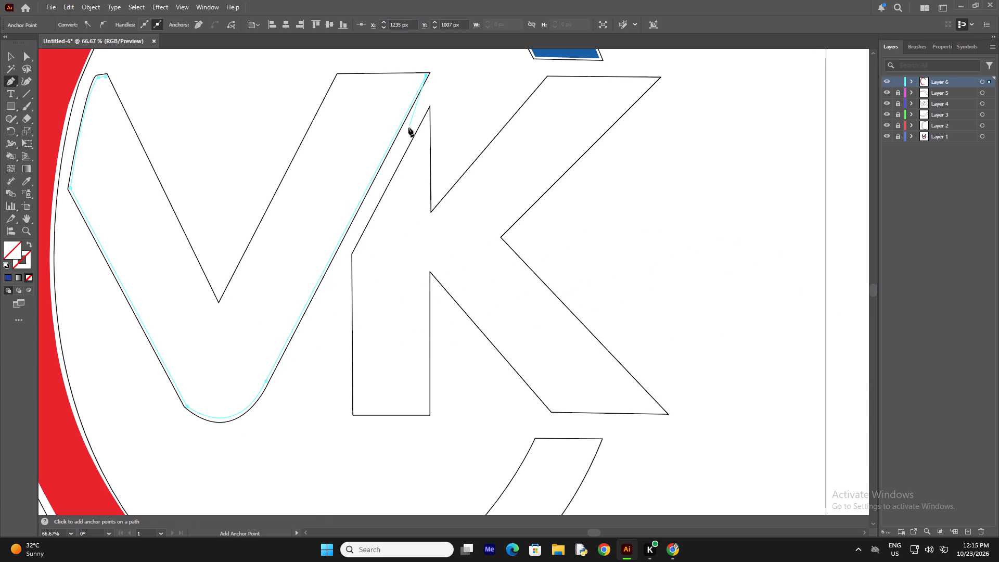
{"action": "left_click", "coordinate": [338, 76]}
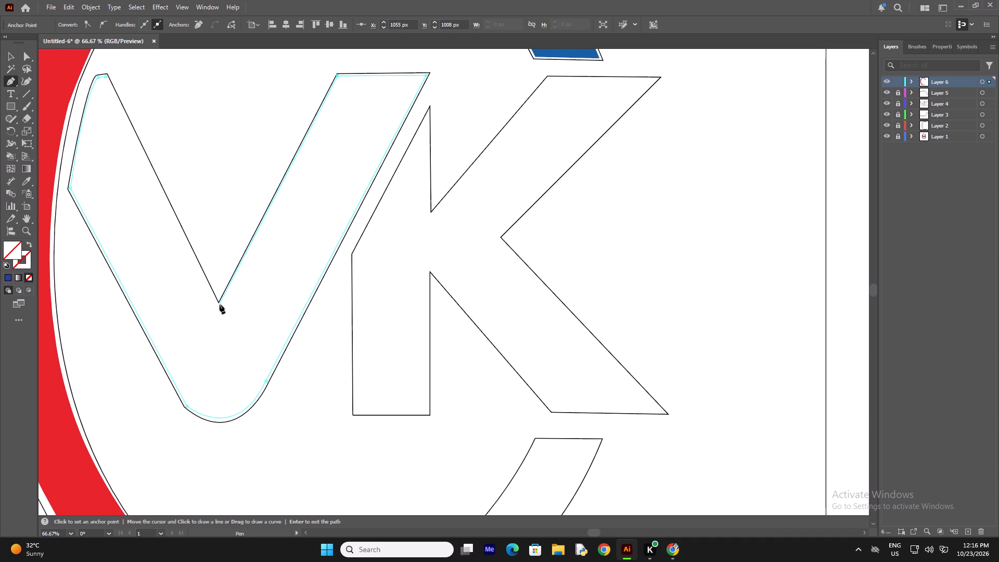
{"action": "left_click", "coordinate": [219, 305]}
{"action": "scroll", "coordinate": [131, 149], "scroll_direction": "up", "scroll_amount": 3}
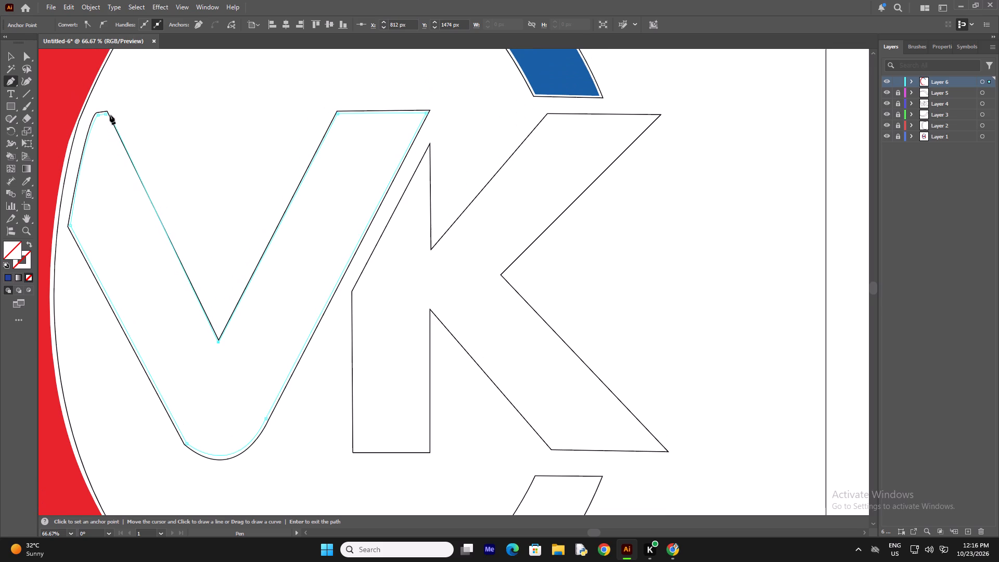
{"action": "left_click", "coordinate": [106, 113]}
{"action": "left_click", "coordinate": [8, 277]}
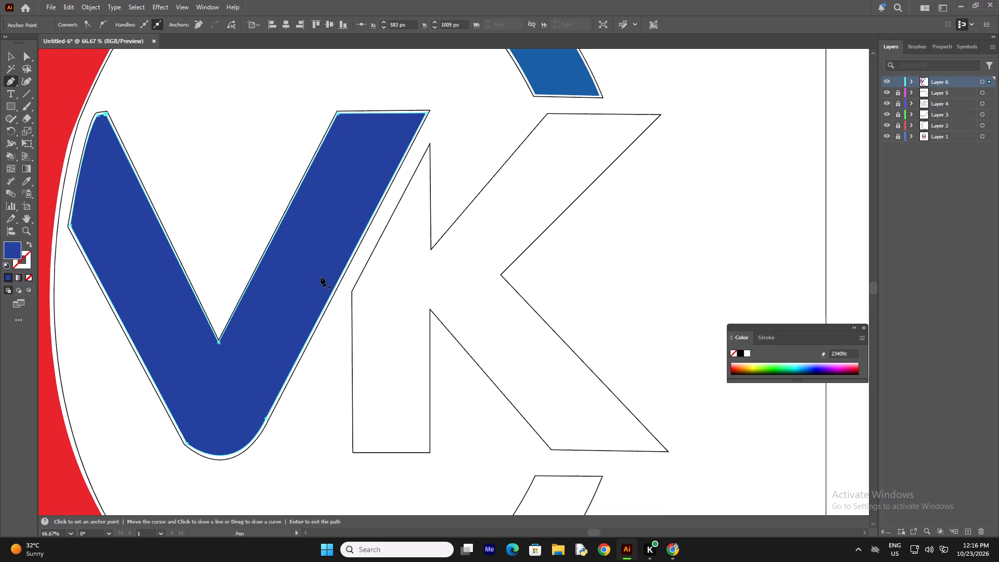
Deselect the finished V and sample the red dd2026 from the reference logo's K as the fill colour.
{"action": "scroll", "coordinate": [488, 250], "scroll_direction": "down", "scroll_amount": 3}
{"action": "key", "text": "ctrl+minus"}
{"action": "key", "text": "ctrl+minus"}
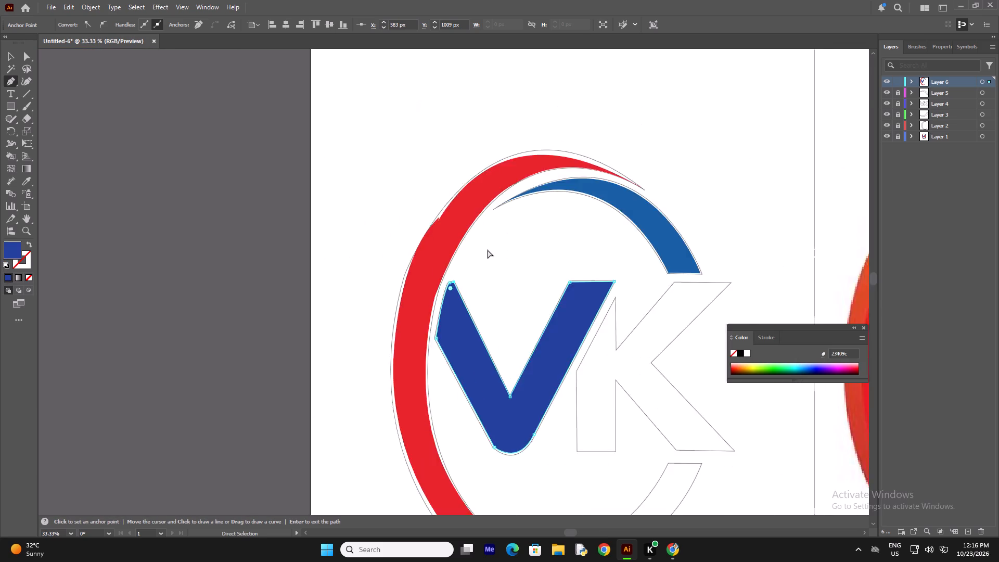
{"action": "key", "text": "ctrl+minus"}
{"action": "key", "text": "ctrl+minus"}
{"action": "key", "text": "ctrl+minus"}
{"action": "left_click", "coordinate": [526, 231]}
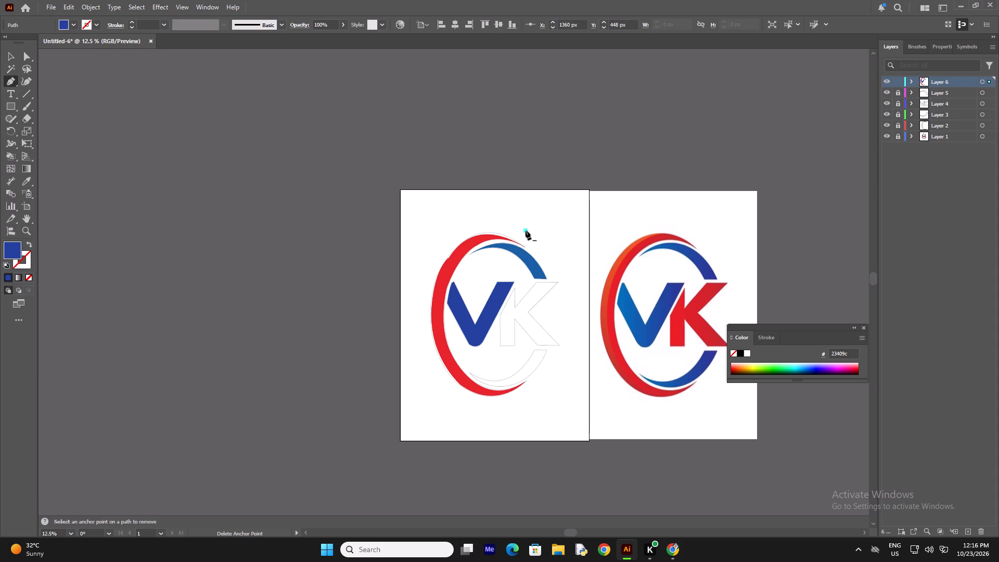
{"action": "key", "text": "i"}
{"action": "key", "text": "BackSpace"}
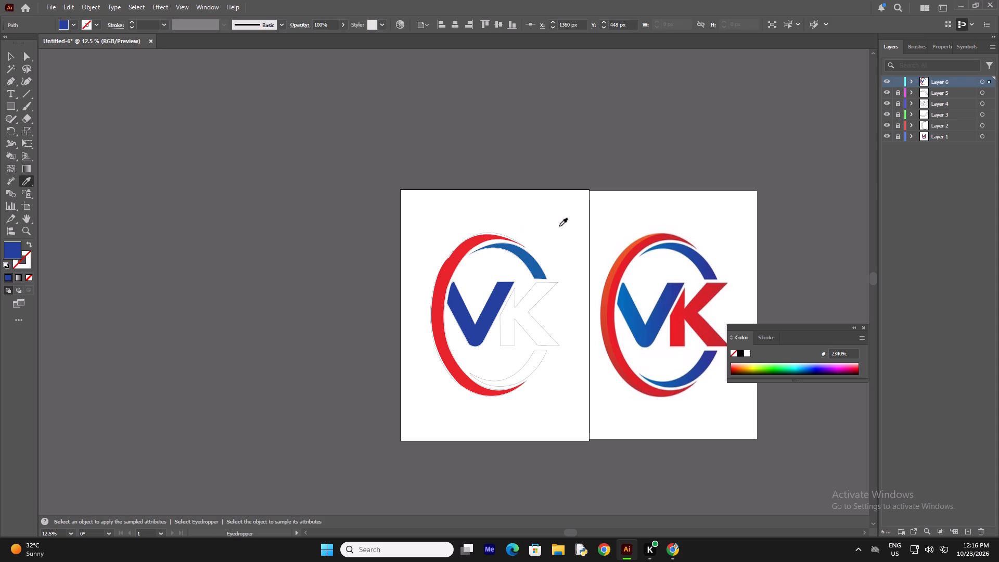
{"action": "key", "text": "p"}
{"action": "key", "text": "i"}
{"action": "key", "text": "i"}
{"action": "key", "text": "i"}
{"action": "key", "text": "i"}
{"action": "key", "text": "i"}
{"action": "key", "text": "i"}
{"action": "key", "text": "i"}
{"action": "key", "text": "i"}
{"action": "key", "text": "i"}
{"action": "key", "text": "i"}
{"action": "key", "text": "i"}
{"action": "key", "text": "i"}
{"action": "key", "text": "i"}
{"action": "key", "text": "i"}
{"action": "key", "text": "i"}
{"action": "key", "text": "i"}
{"action": "key", "text": "i"}
{"action": "key", "text": "i"}
{"action": "key", "text": "i"}
{"action": "key", "text": "i"}
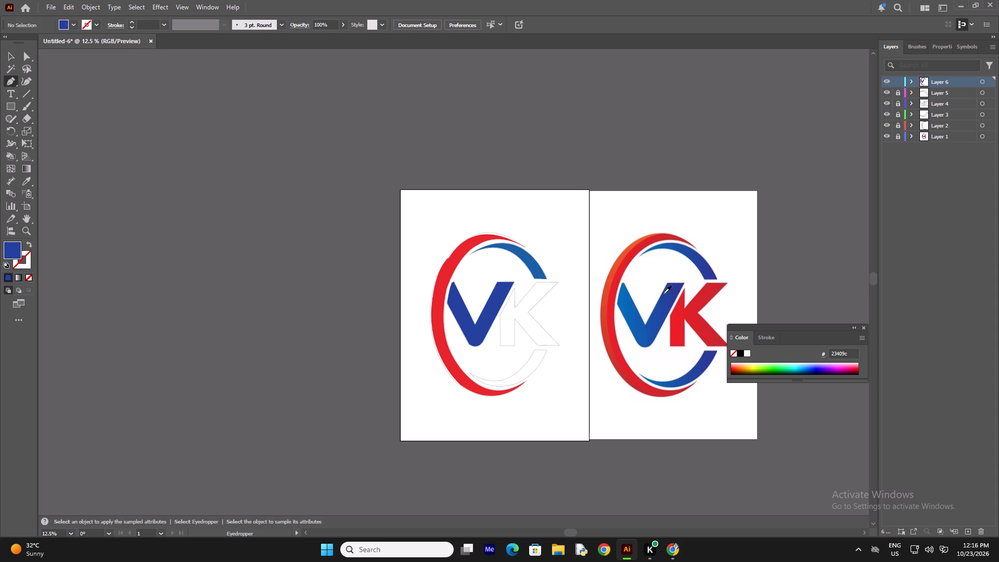
{"action": "left_click", "coordinate": [680, 310]}
{"action": "left_click", "coordinate": [691, 314]}
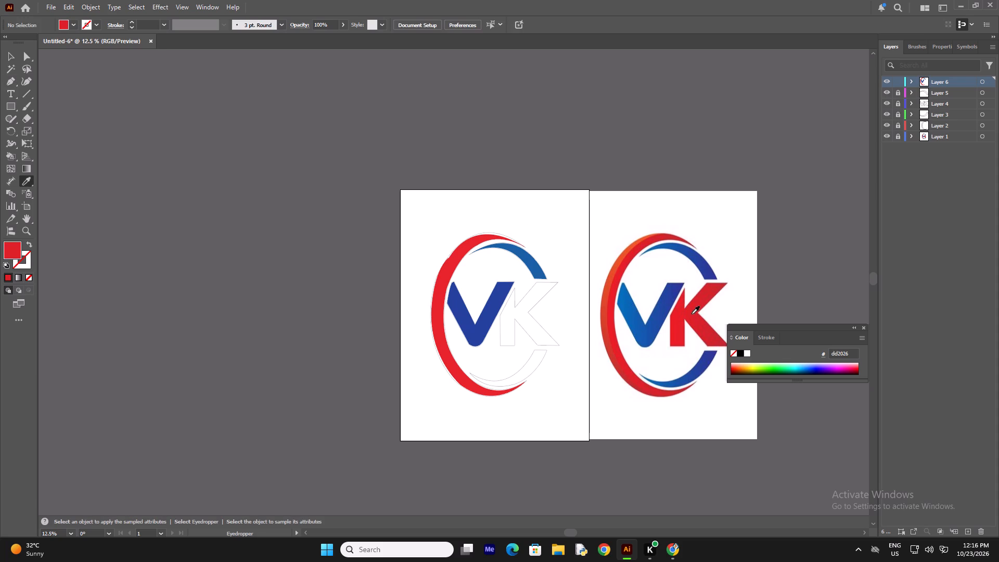
Start the K's fill path with corner anchors at (1237, 1082), (1241, 1294), (1483, 1013), (1703, 1013) and (1383, 1335) px.
{"action": "key", "text": "p"}
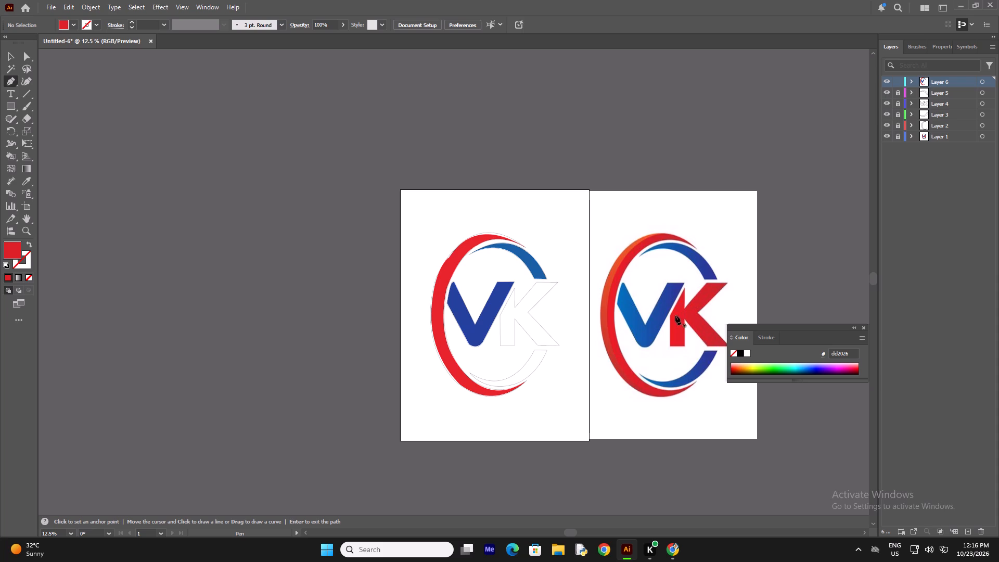
{"action": "left_click", "coordinate": [862, 328]}
{"action": "key", "text": "ctrl+plus"}
{"action": "key", "text": "ctrl+plus"}
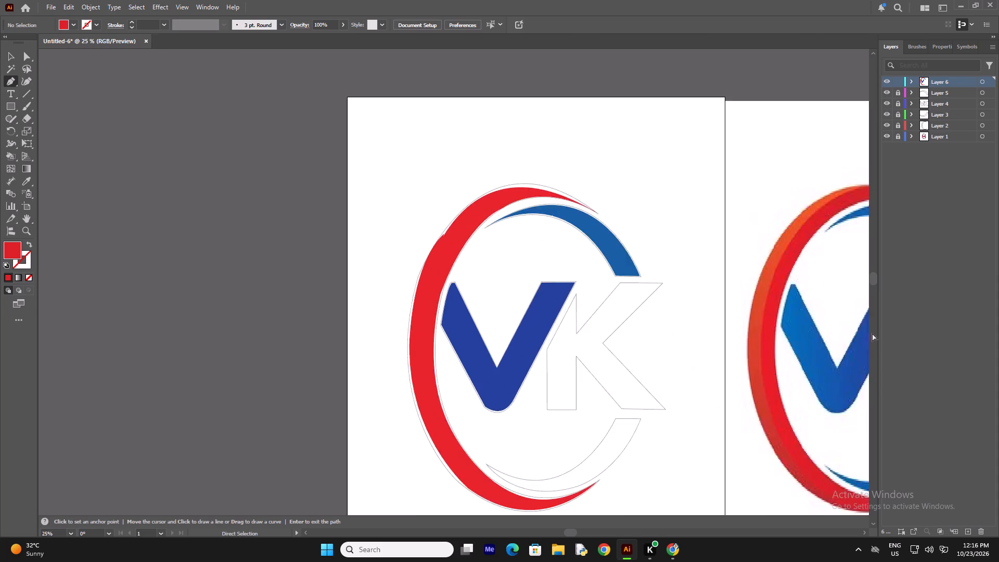
{"action": "key", "text": "ctrl+plus"}
{"action": "key", "text": "ctrl+plus"}
{"action": "scroll", "coordinate": [907, 339], "scroll_direction": "down", "scroll_amount": 8}
{"action": "scroll", "coordinate": [825, 367], "scroll_direction": "down", "scroll_amount": 5}
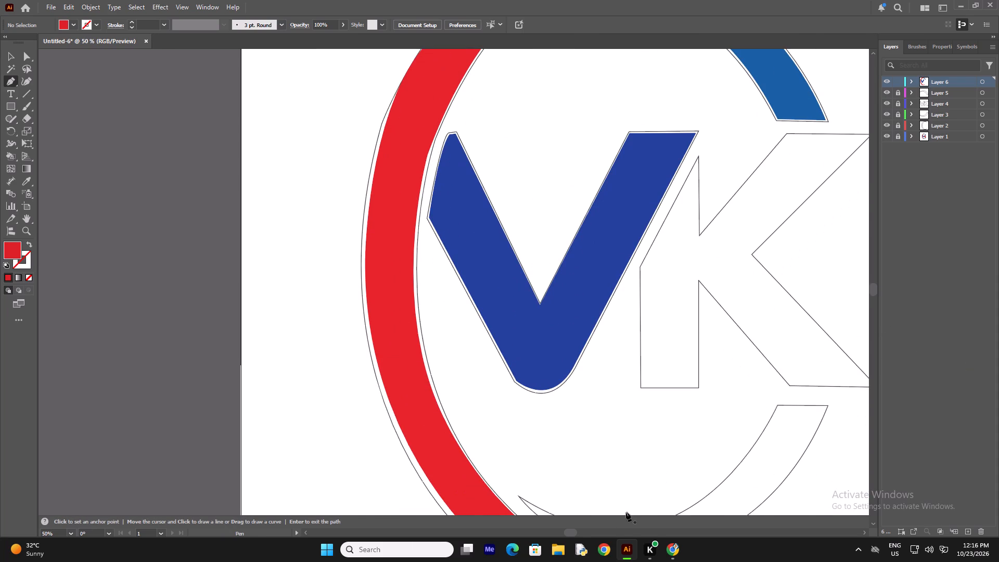
{"action": "left_click_drag", "start_coordinate": [571, 536], "coordinate": [613, 514]}
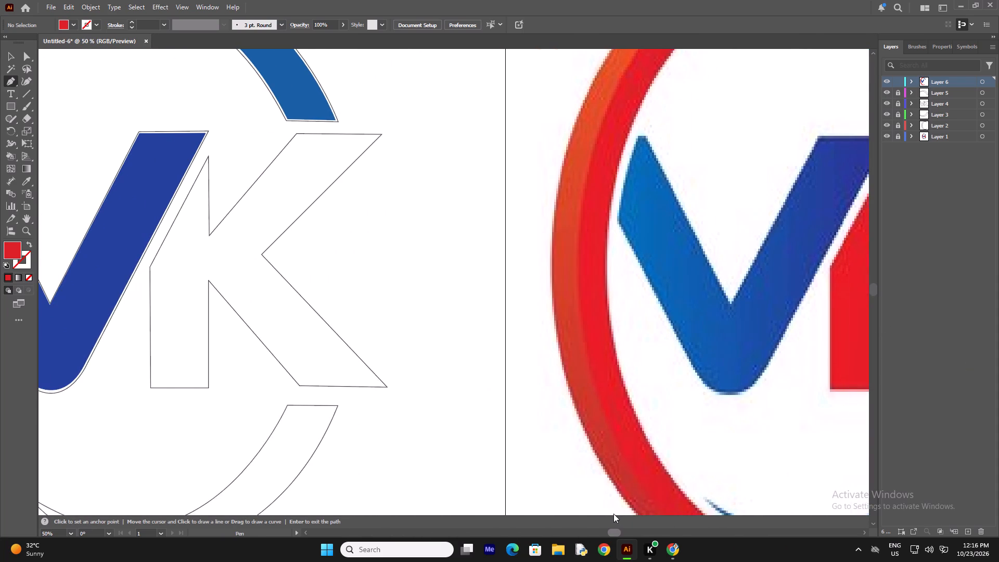
{"action": "left_click_drag", "start_coordinate": [613, 514], "coordinate": [609, 514]}
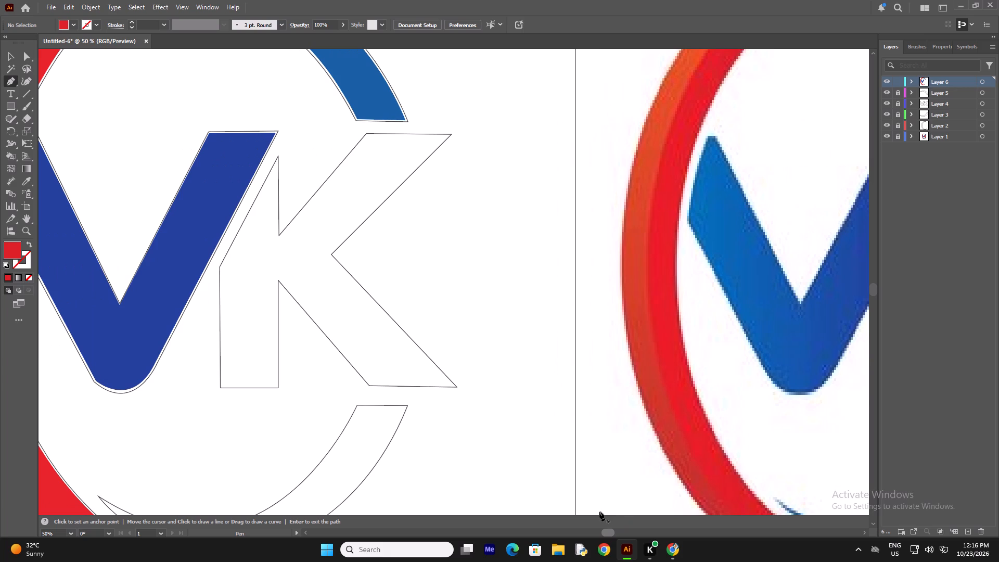
{"action": "scroll", "coordinate": [503, 377], "scroll_direction": "down", "scroll_amount": 3}
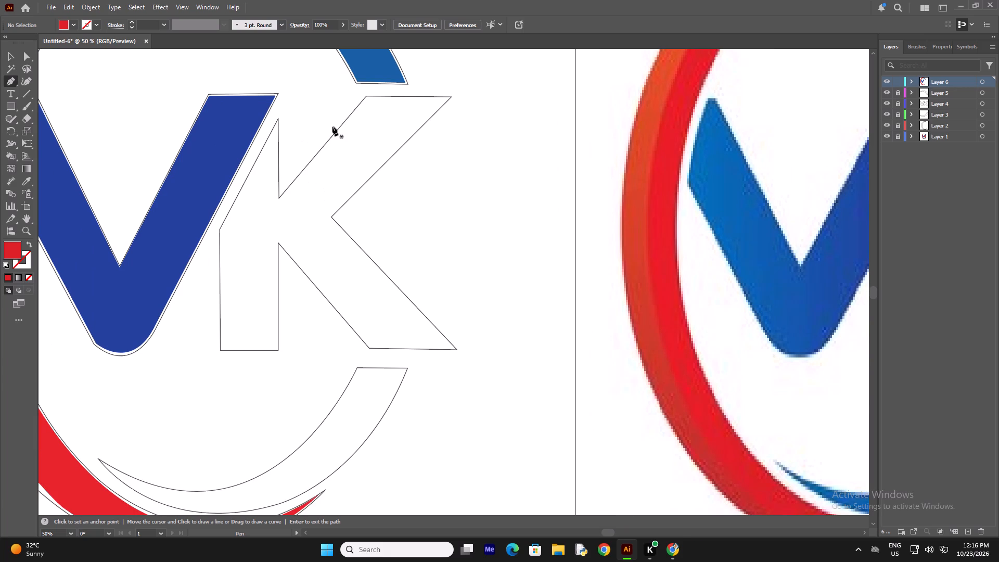
{"action": "left_click", "coordinate": [276, 123]}
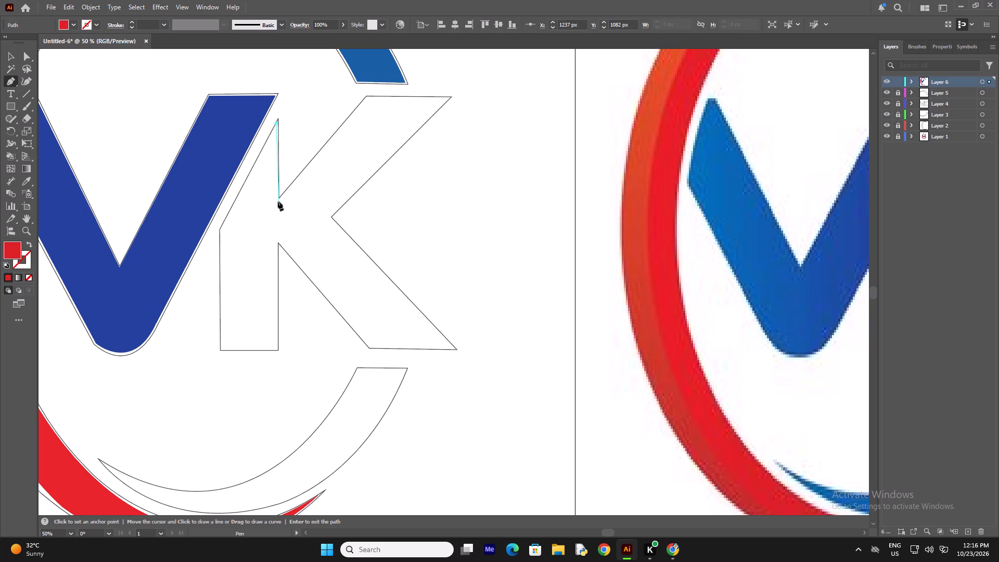
{"action": "left_click", "coordinate": [278, 201]}
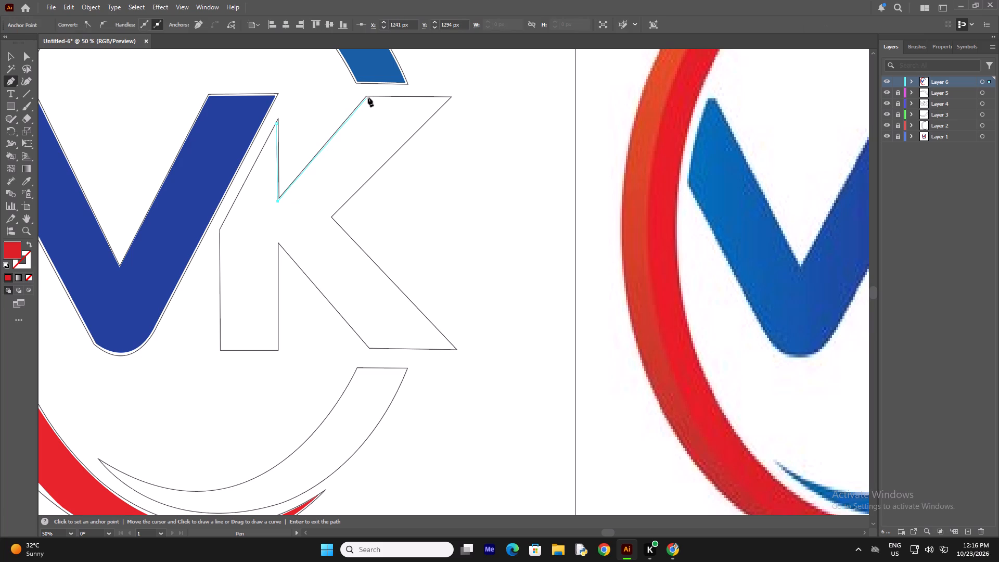
{"action": "left_click", "coordinate": [367, 98]}
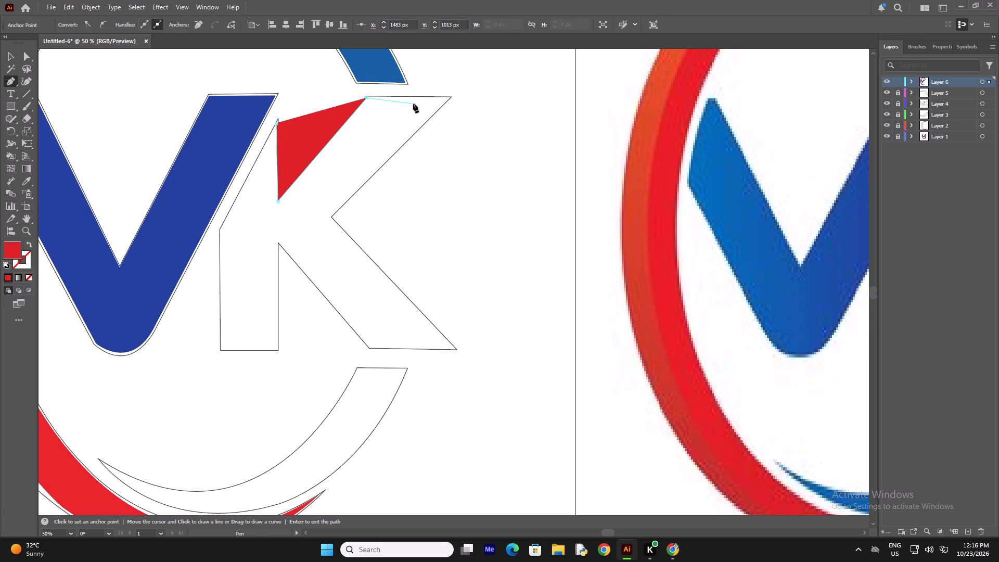
{"action": "left_click", "coordinate": [448, 98]}
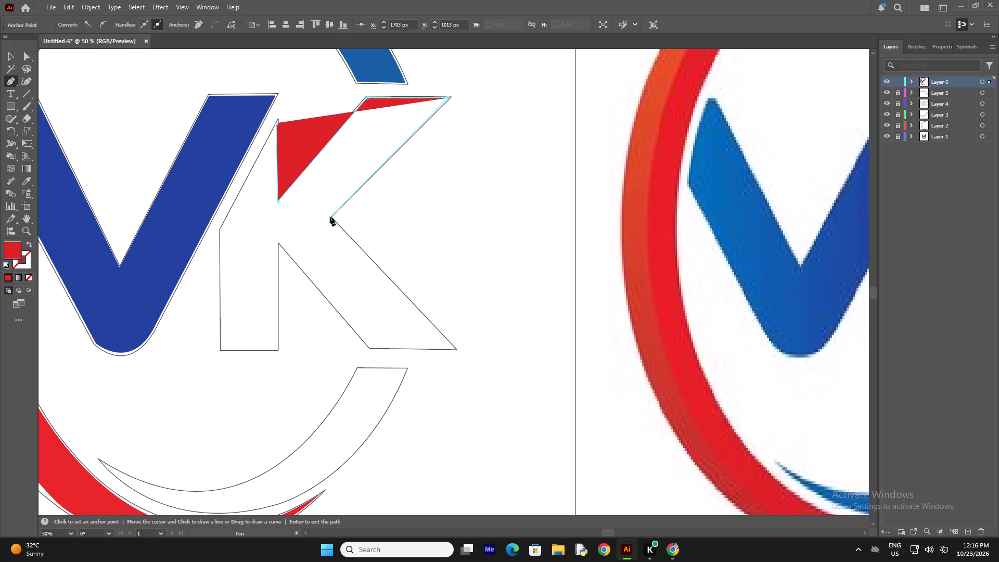
{"action": "left_click", "coordinate": [330, 216]}
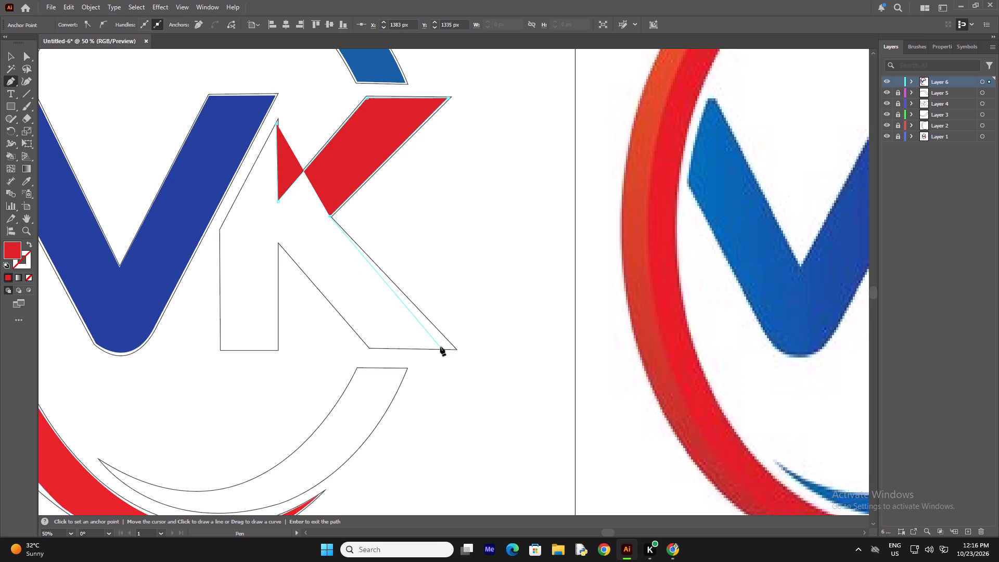
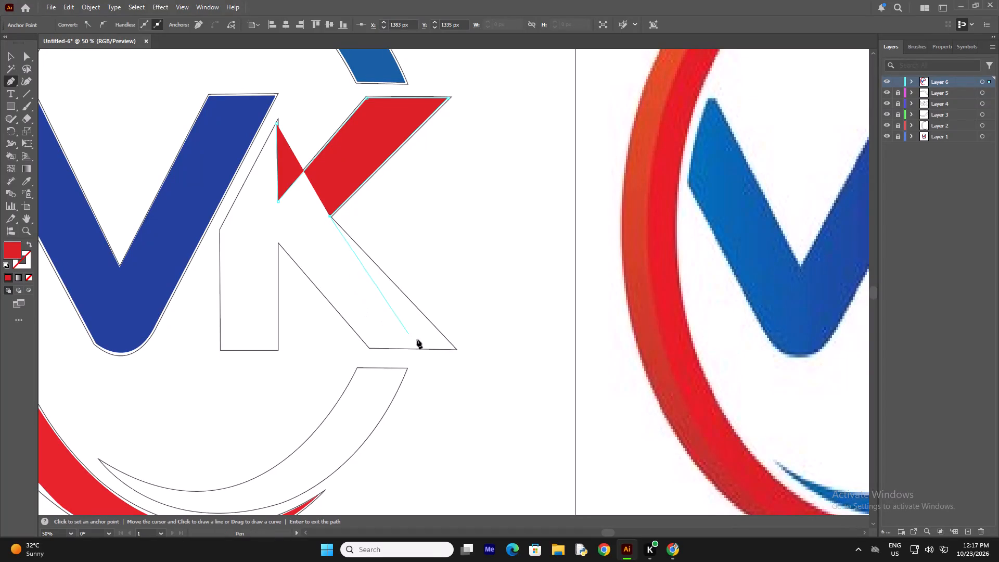
Finish the K path through (1719, 1692), (1491, 1689), (1241, 1401), (1239, 1694), (1090, 1691) and (1086, 1369) px, close it at its start and deselect it.
{"action": "left_click", "coordinate": [454, 348]}
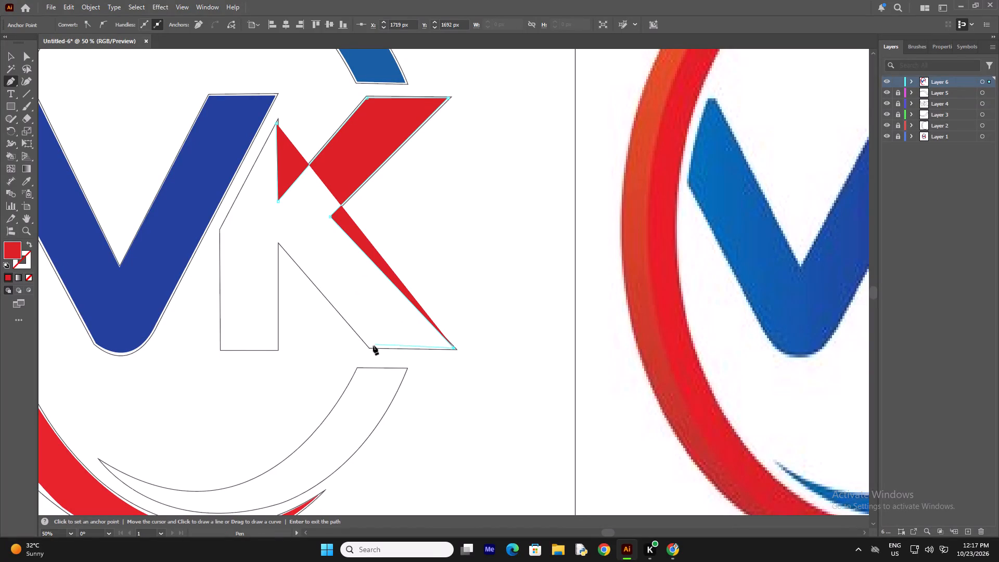
{"action": "left_click", "coordinate": [370, 347]}
{"action": "left_click", "coordinate": [278, 241]}
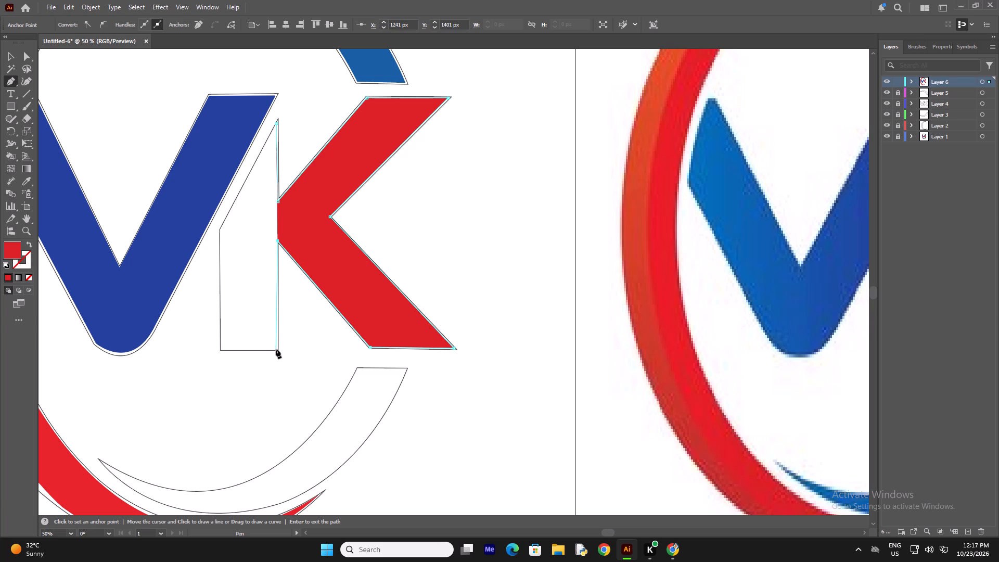
{"action": "left_click", "coordinate": [277, 349]}
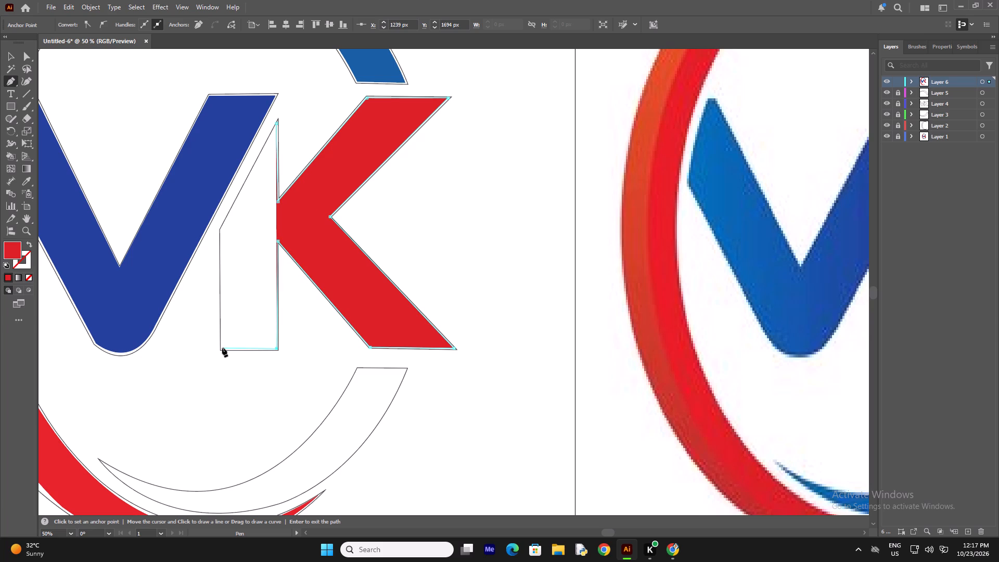
{"action": "left_click", "coordinate": [222, 348]}
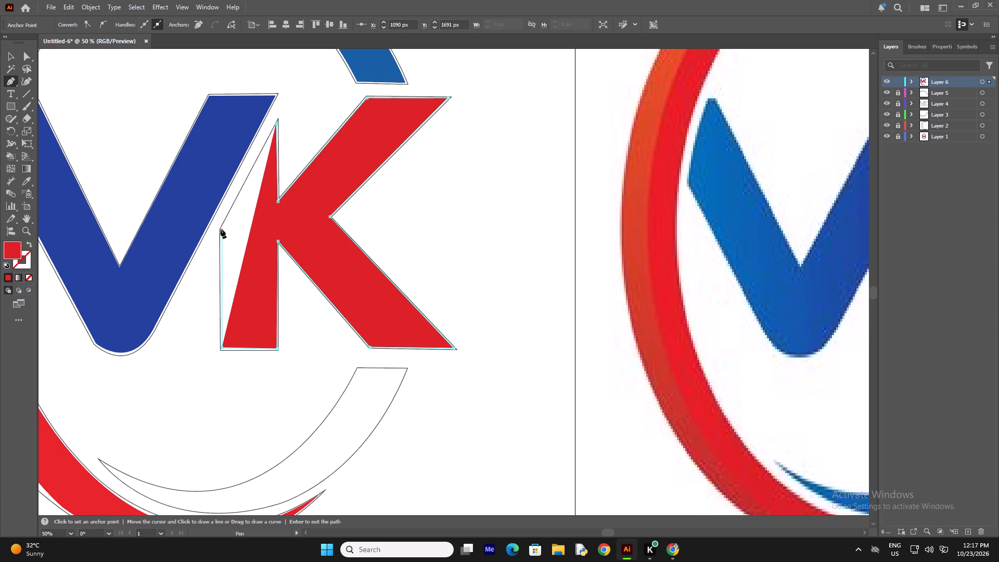
{"action": "left_click", "coordinate": [221, 229]}
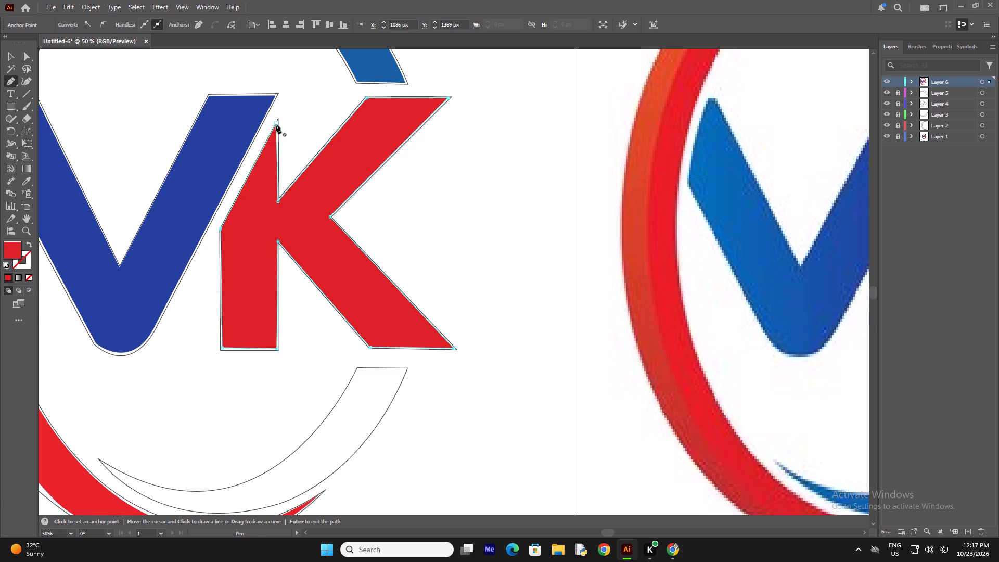
{"action": "left_click_drag", "start_coordinate": [275, 123], "coordinate": [277, 116]}
{"action": "right_click_drag", "start_coordinate": [273, 197], "coordinate": [267, 200]}
{"action": "left_click", "coordinate": [305, 189]}
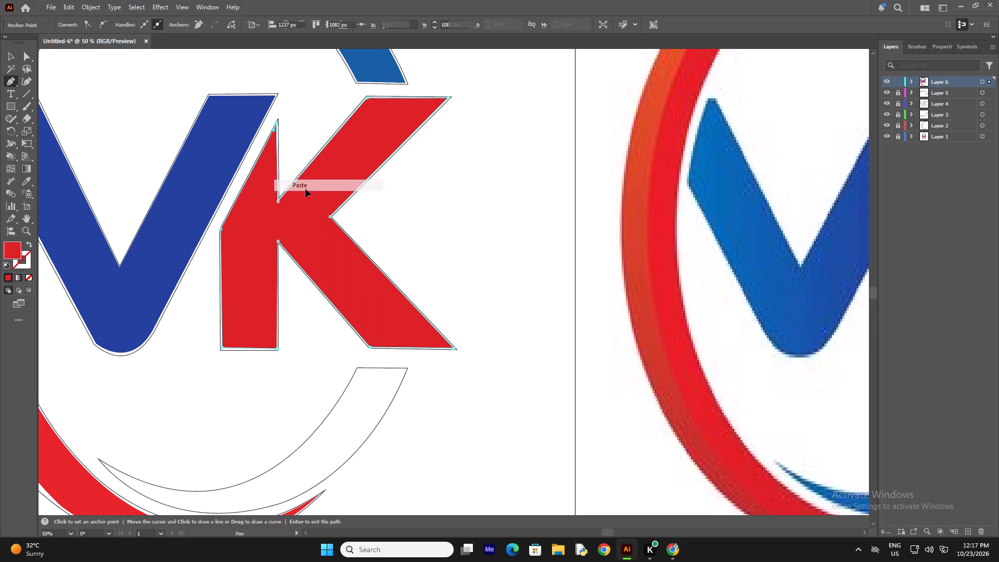
{"action": "key", "text": "BackSpace"}
Sample the dark blue near the upper end of the reference logo's lower blue crescent as the fill colour.
{"action": "key", "text": "ctrl+minus"}
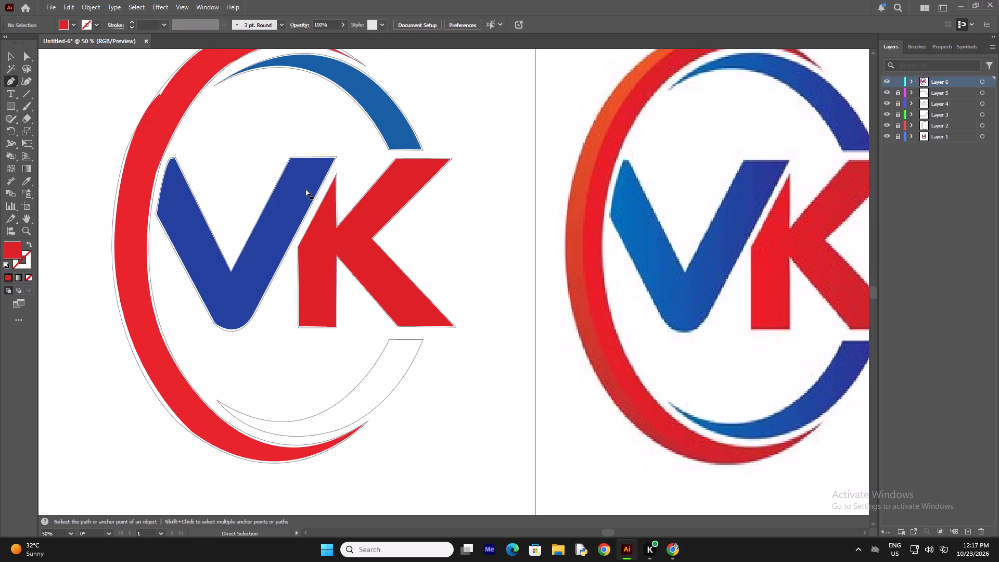
{"action": "key", "text": "ctrl+minus"}
{"action": "key", "text": "i"}
{"action": "key", "text": "i"}
{"action": "key", "text": "i"}
{"action": "key", "text": "i"}
{"action": "key", "text": "i"}
{"action": "key", "text": "i"}
{"action": "key", "text": "i"}
{"action": "key", "text": "i"}
{"action": "key", "text": "i"}
{"action": "key", "text": "i"}
{"action": "key", "text": "i"}
{"action": "key", "text": "i"}
{"action": "key", "text": "i"}
{"action": "key", "text": "i"}
{"action": "key", "text": "i"}
{"action": "key", "text": "i"}
{"action": "key", "text": "i"}
{"action": "key", "text": "i"}
{"action": "key", "text": "i"}
{"action": "key", "text": "i"}
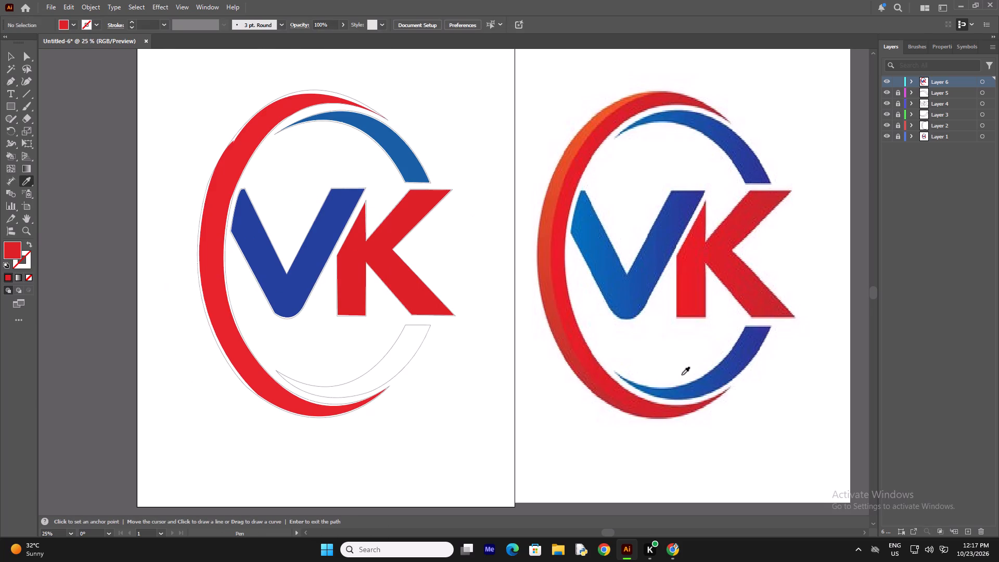
{"action": "left_click", "coordinate": [712, 383]}
{"action": "left_click", "coordinate": [749, 339]}
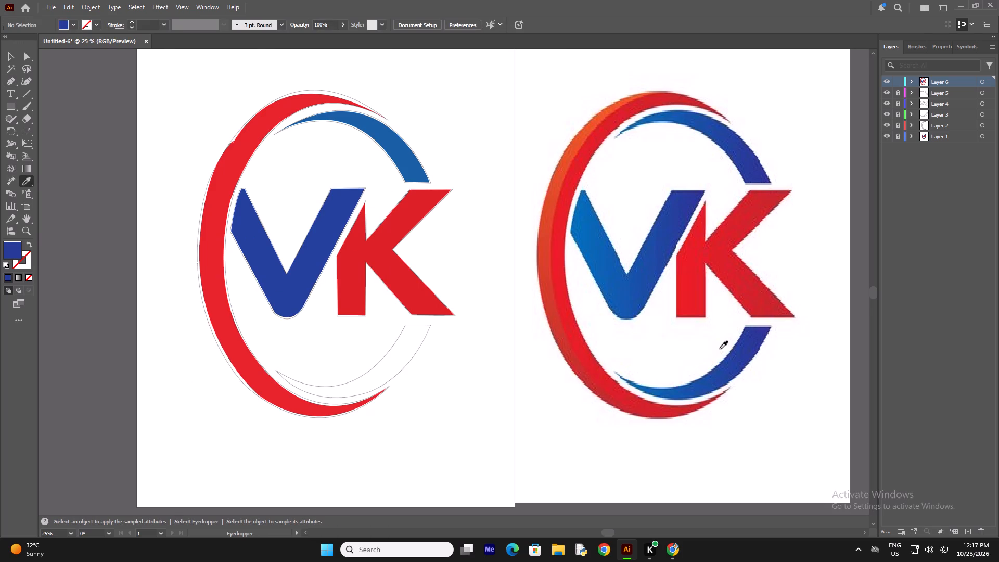
Start the lower blue crescent's fill path at (1459, 1749) px, curve its inner edge to (766, 2001) px, and add a corner anchor at (757, 1995) px.
{"action": "key", "text": "p"}
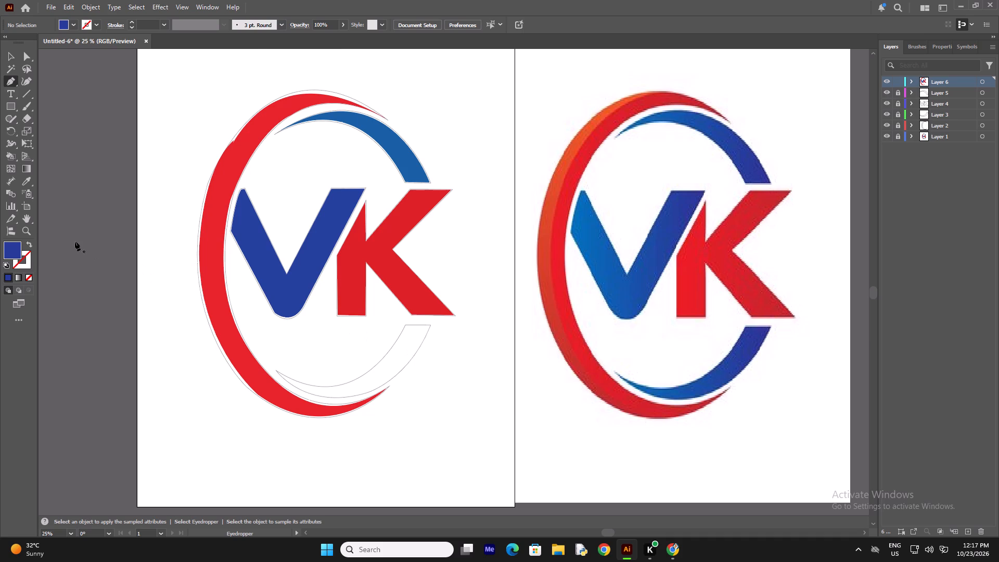
{"action": "key", "text": "ctrl+plus"}
{"action": "key", "text": "ctrl+plus"}
{"action": "scroll", "coordinate": [0, 261], "scroll_direction": "down", "scroll_amount": 14}
{"action": "scroll", "coordinate": [360, 197], "scroll_direction": "down", "scroll_amount": 3}
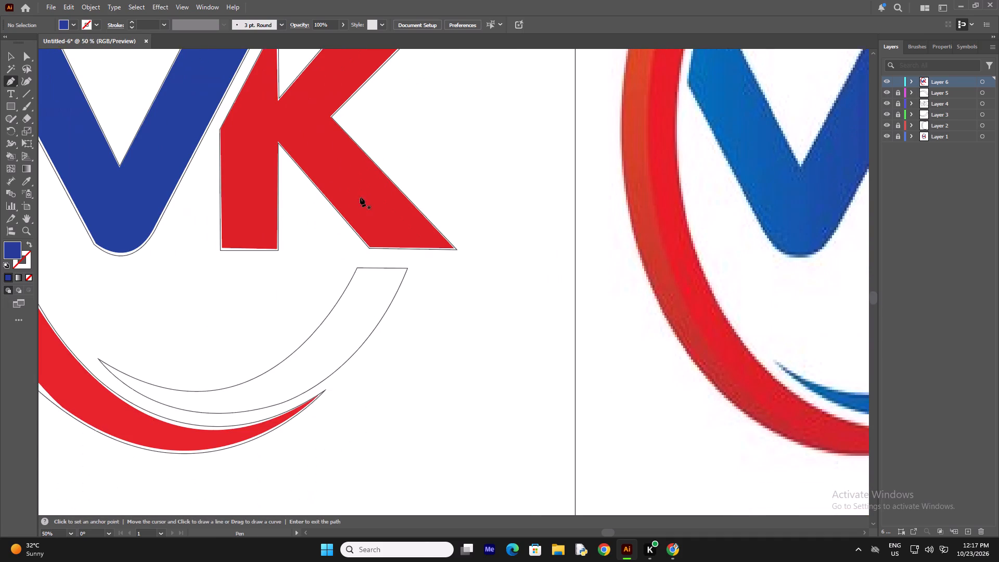
{"action": "scroll", "coordinate": [360, 197], "scroll_direction": "down", "scroll_amount": 2}
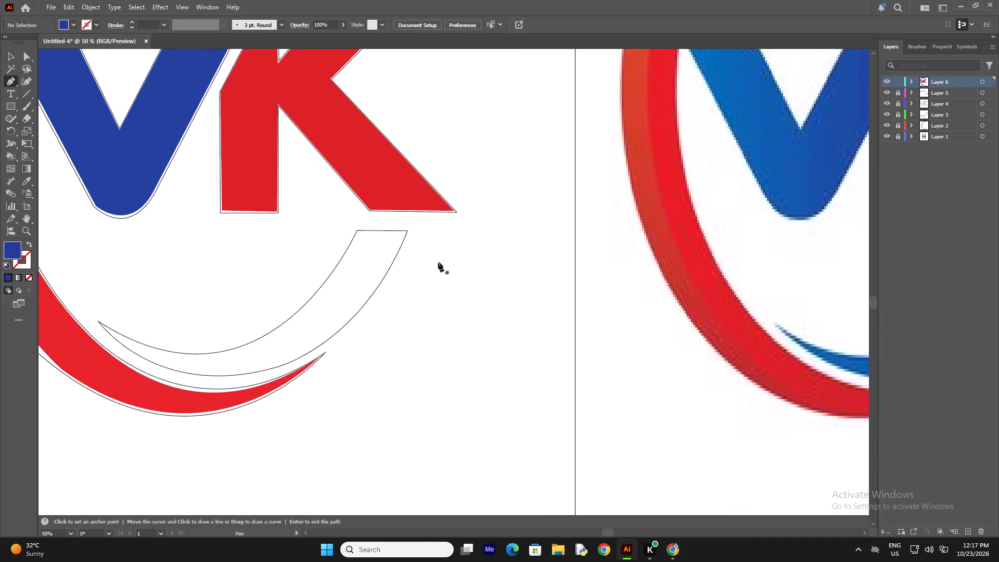
{"action": "left_click", "coordinate": [358, 232]}
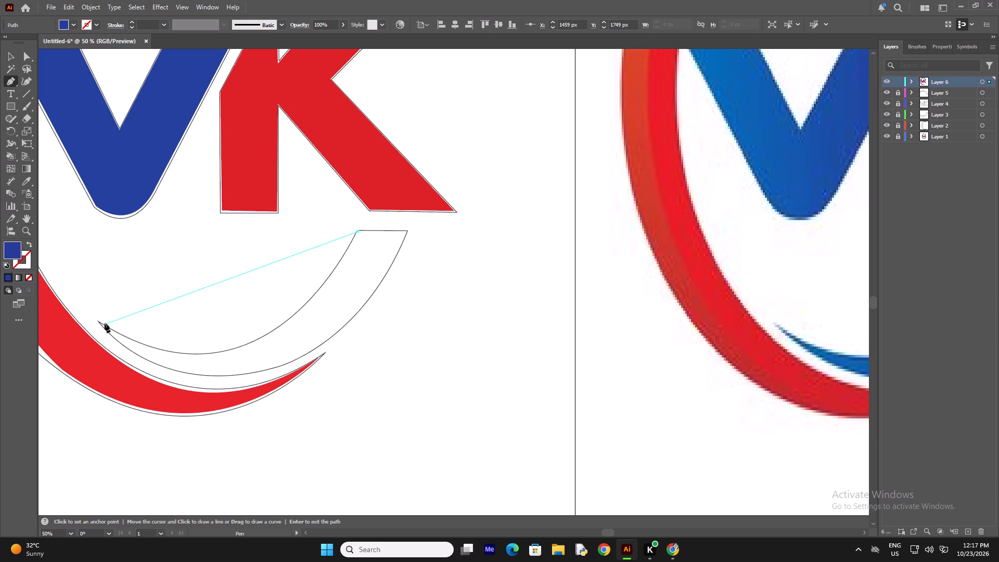
{"action": "key", "text": "ctrl+plus"}
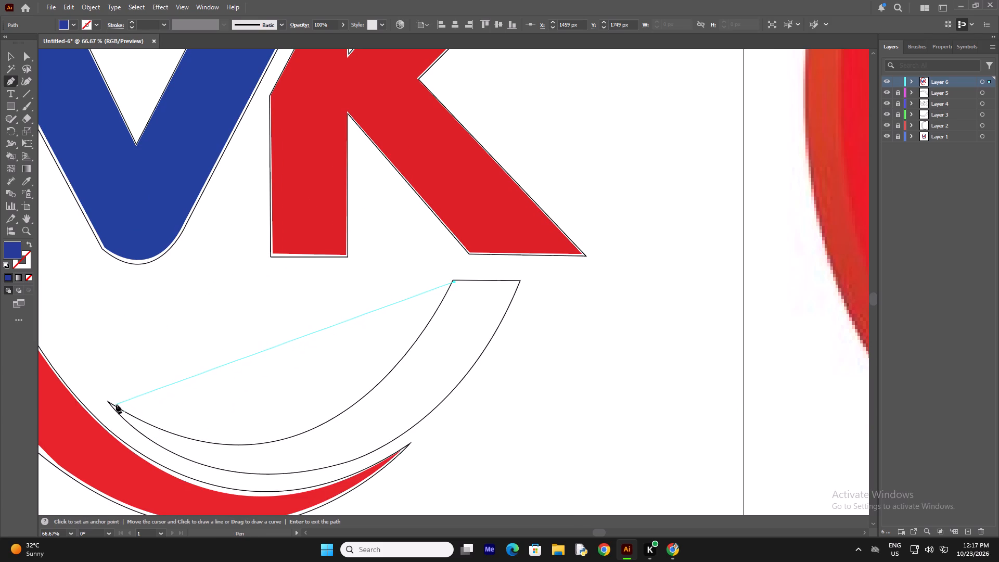
{"action": "left_click_drag", "start_coordinate": [113, 406], "coordinate": [2, 274]}
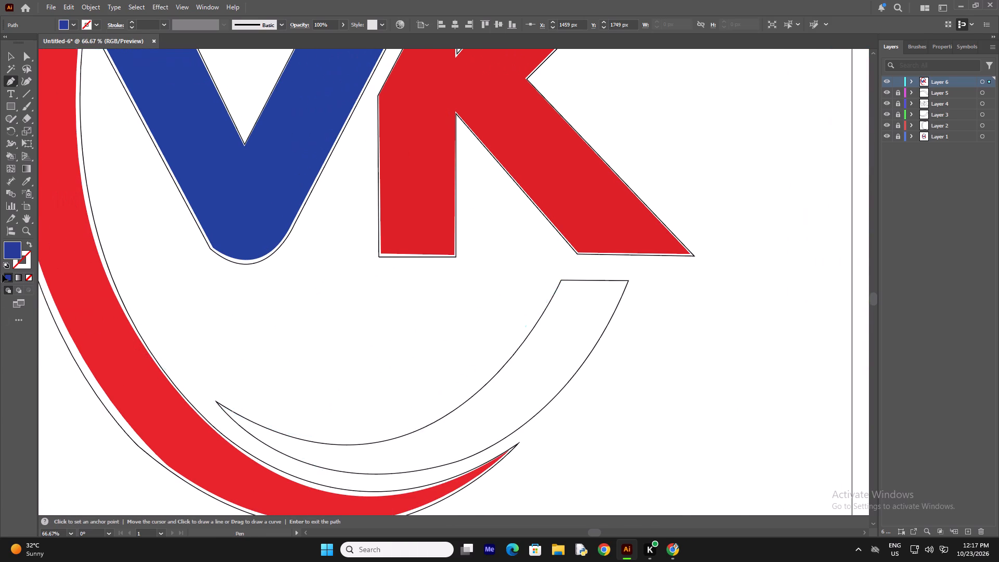
{"action": "left_click_drag", "start_coordinate": [2, 274], "coordinate": [95, 276]}
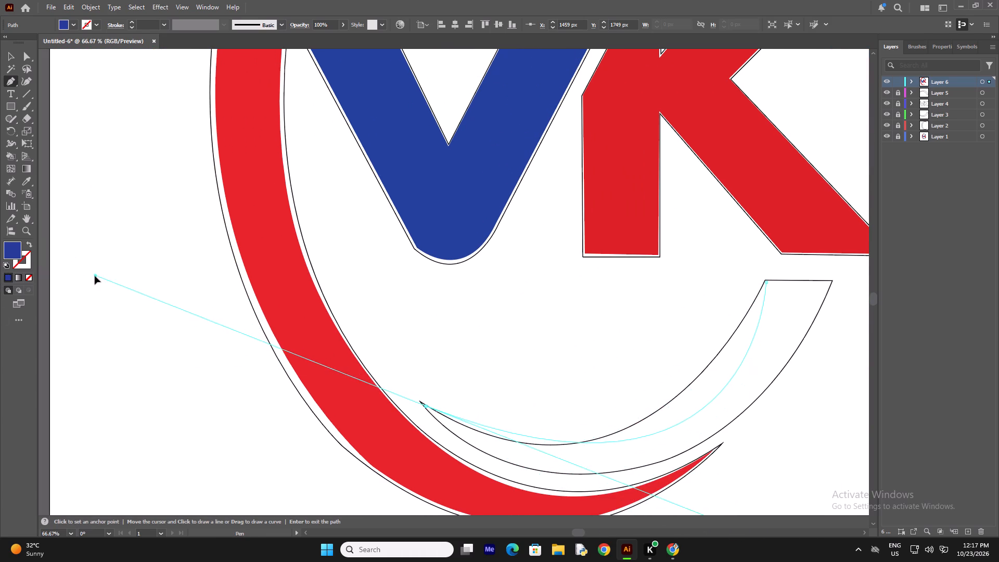
{"action": "left_click_drag", "start_coordinate": [95, 276], "coordinate": [187, 265]}
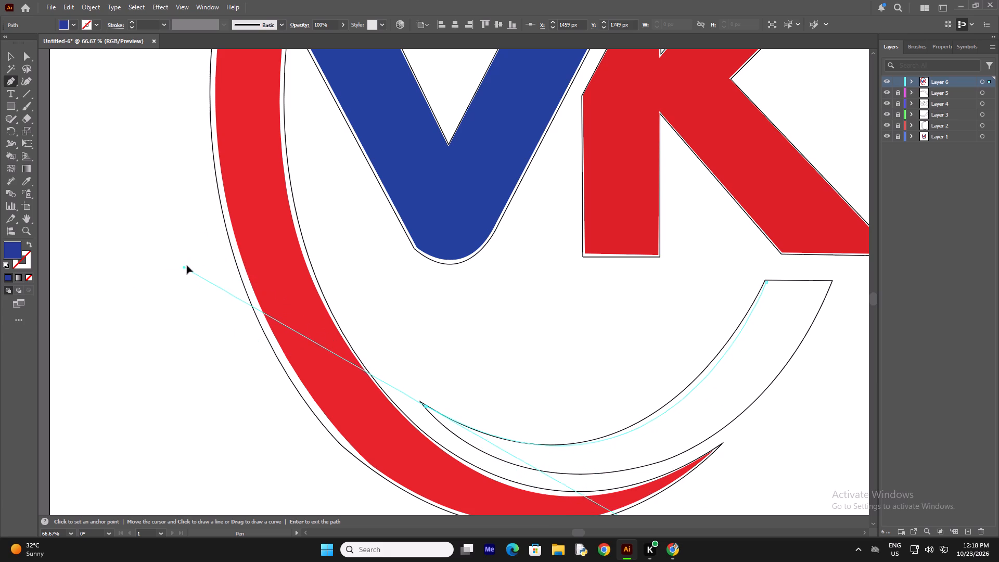
{"action": "left_click_drag", "start_coordinate": [187, 265], "coordinate": [202, 260]}
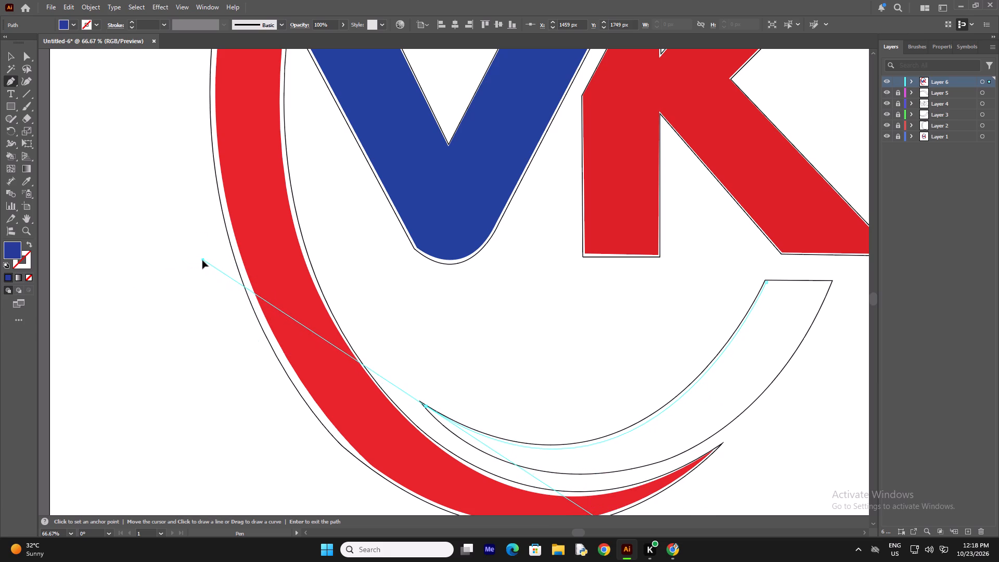
{"action": "left_click_drag", "start_coordinate": [202, 260], "coordinate": [204, 260]}
{"action": "scroll", "coordinate": [198, 288], "scroll_direction": "down", "scroll_amount": 8}
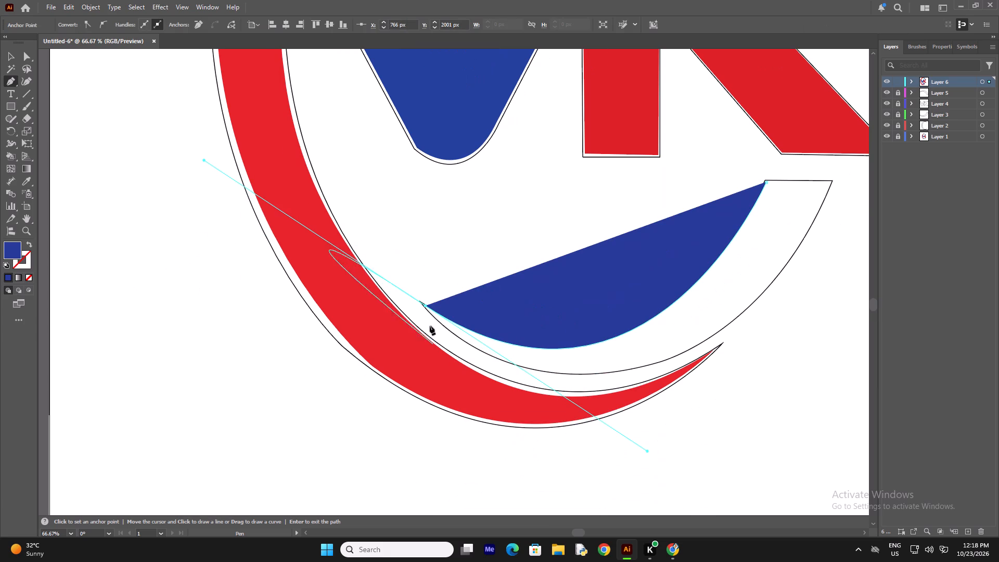
{"action": "left_click", "coordinate": [425, 306]}
{"action": "left_click", "coordinate": [421, 303]}
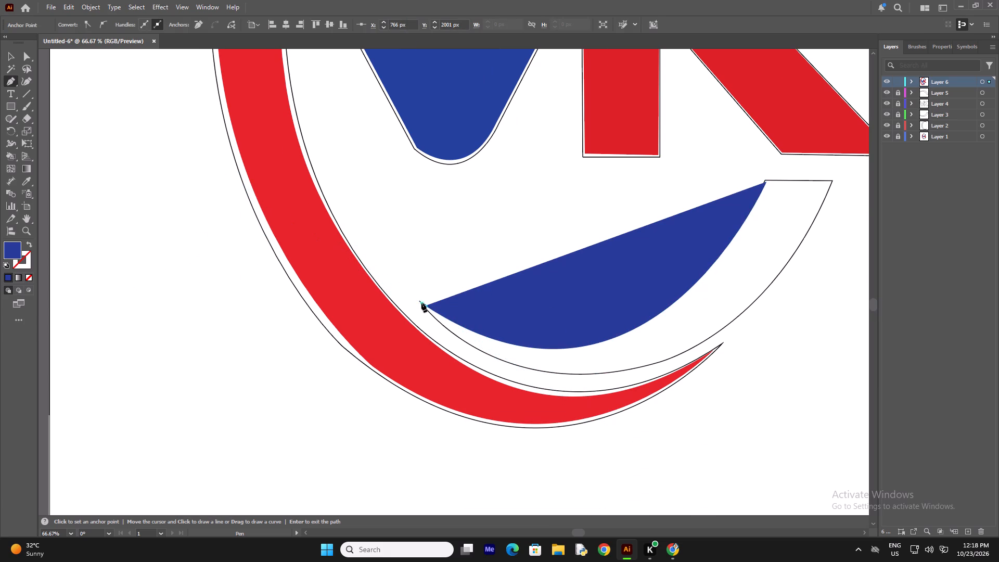
Curve the crescent's outer edge through (1354, 2051) px to (1586, 1754) px, end it with a corner anchor at (1589, 1748) px, and deselect the shape.
{"action": "left_click_drag", "start_coordinate": [715, 330], "coordinate": [779, 261]}
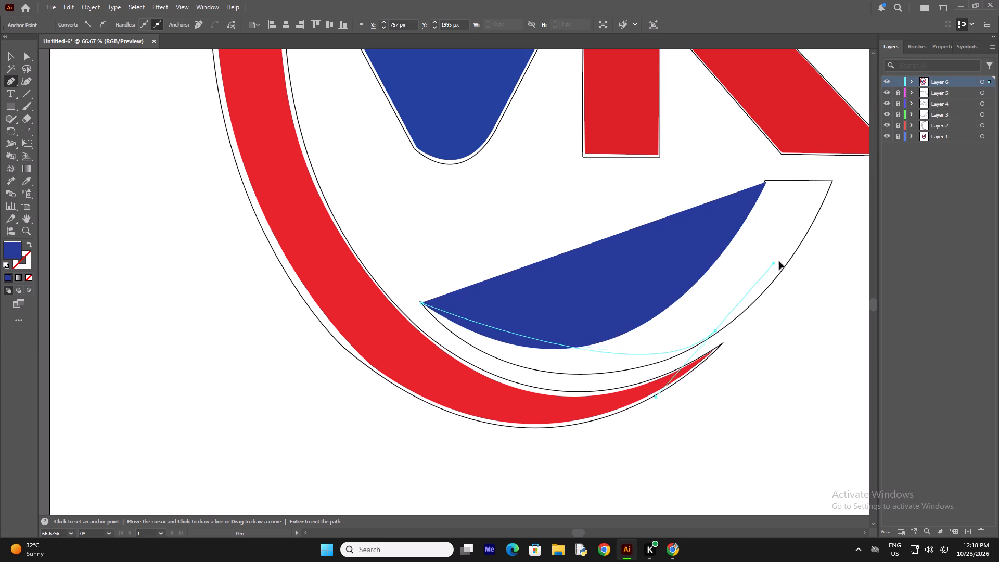
{"action": "left_click_drag", "start_coordinate": [779, 261], "coordinate": [765, 232]}
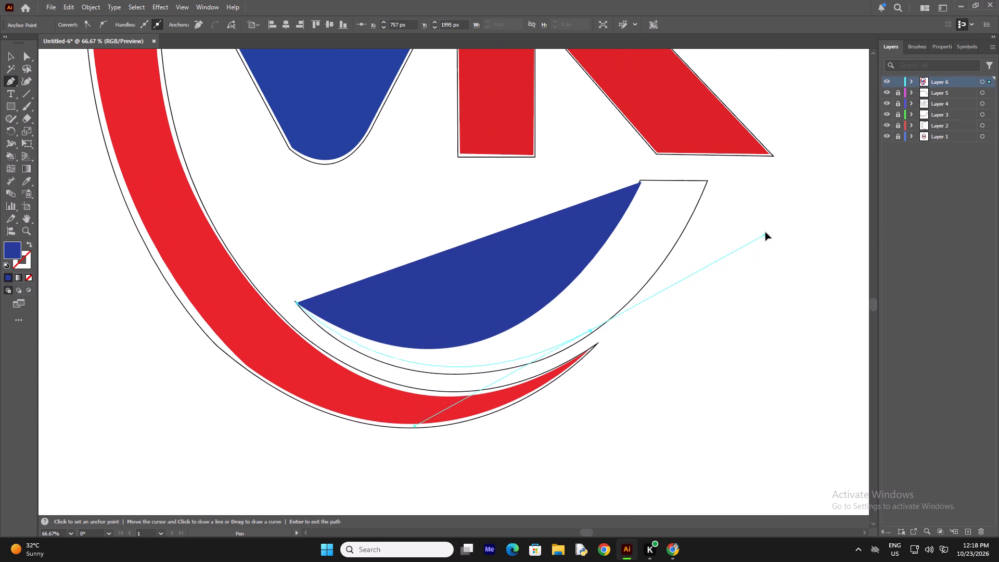
{"action": "left_click_drag", "start_coordinate": [765, 232], "coordinate": [761, 220]}
{"action": "left_click", "coordinate": [591, 329]}
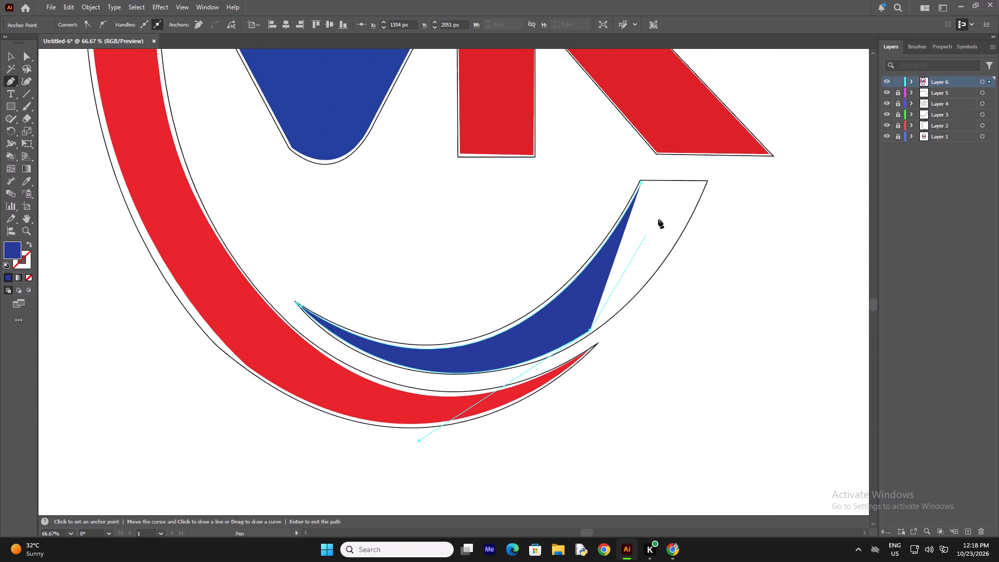
{"action": "left_click_drag", "start_coordinate": [704, 184], "coordinate": [719, 143]}
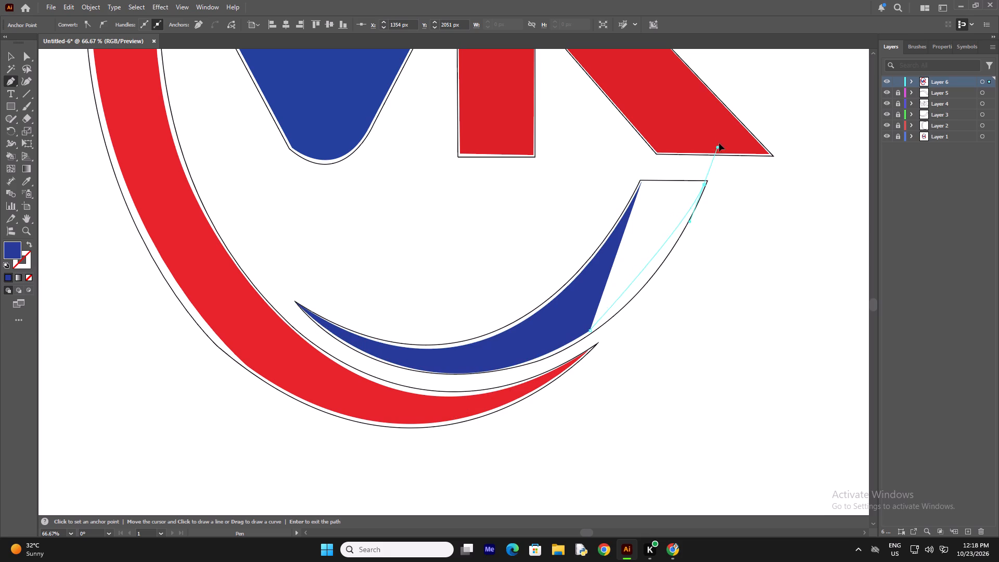
{"action": "left_click_drag", "start_coordinate": [719, 143], "coordinate": [740, 86]}
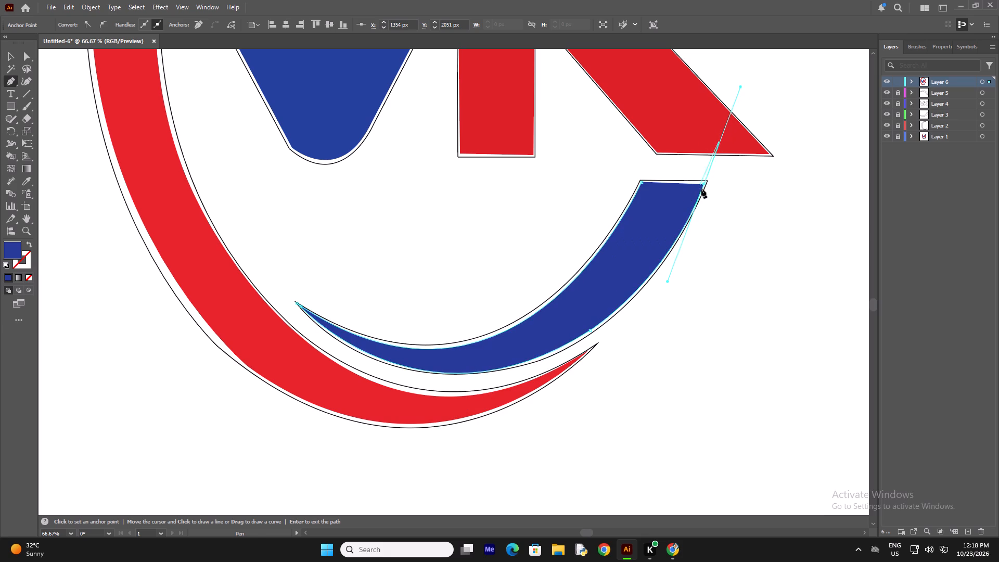
{"action": "left_click", "coordinate": [702, 183]}
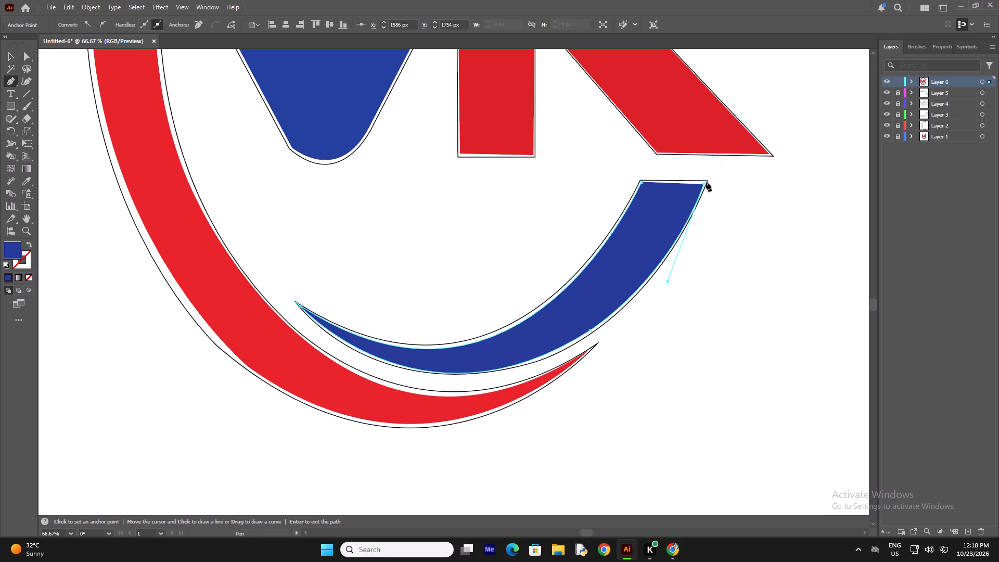
{"action": "left_click", "coordinate": [706, 182]}
{"action": "right_click", "coordinate": [652, 199]}
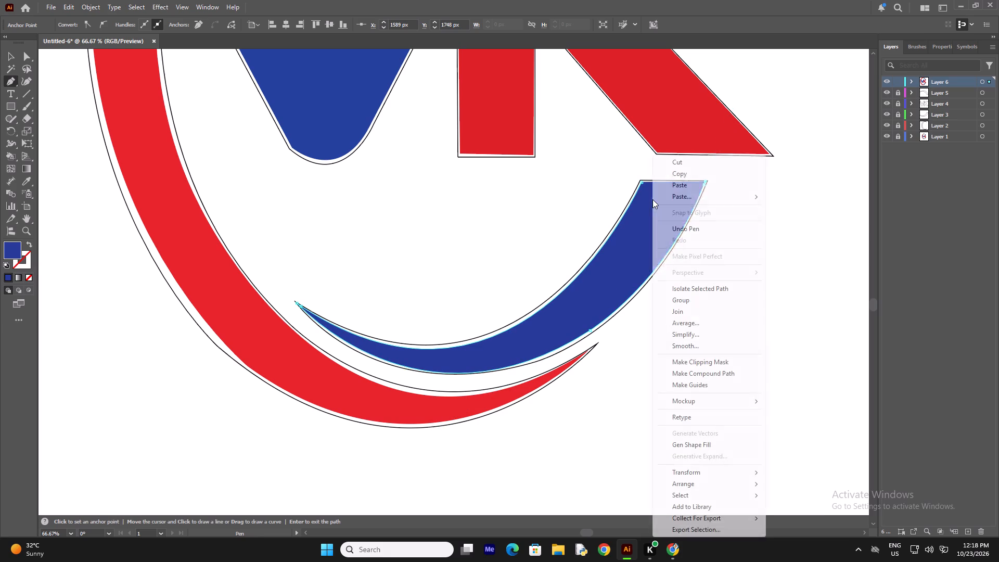
{"action": "left_click", "coordinate": [683, 190]}
{"action": "key", "text": "BackSpace"}
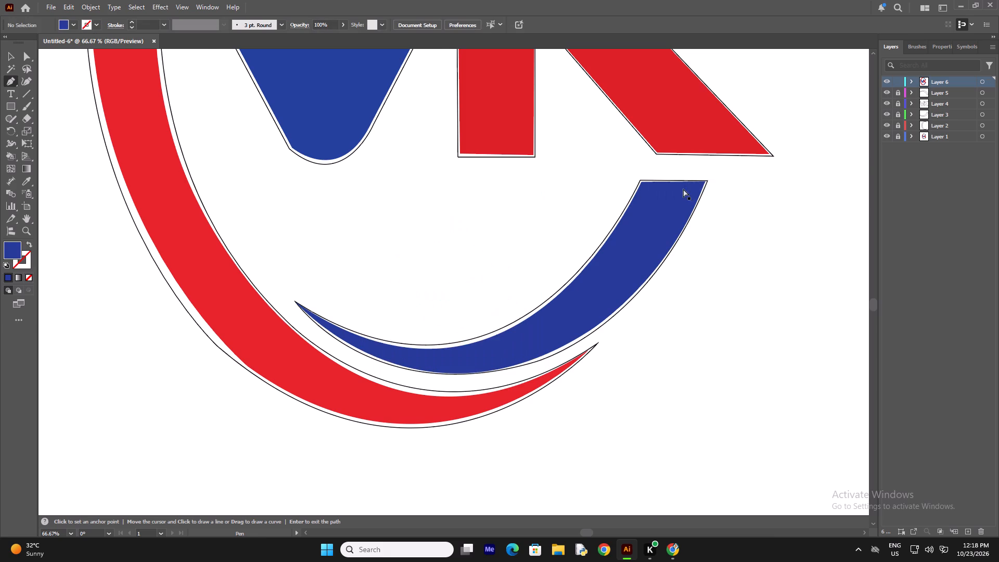
Lock Layer 6, which holds the filled logo shapes.
{"action": "key", "text": "ctrl+minus"}
{"action": "key", "text": "ctrl+minus"}
{"action": "key", "text": "ctrl+minus"}
{"action": "key", "text": "ctrl+minus"}
{"action": "key", "text": "ctrl+minus"}
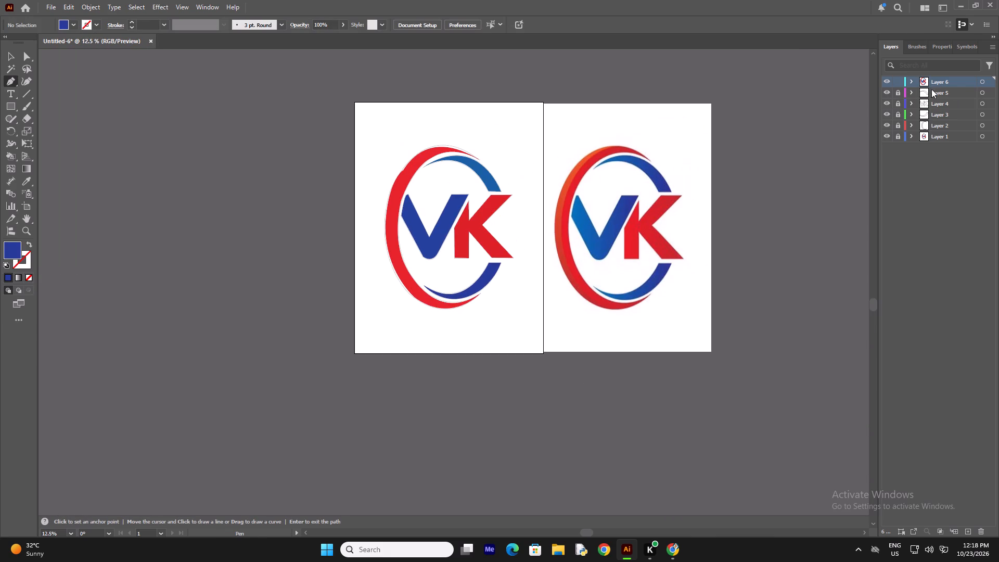
{"action": "left_click", "coordinate": [895, 83]}
Delete Layer 1 with the reference logo image.
{"action": "left_click", "coordinate": [941, 134]}
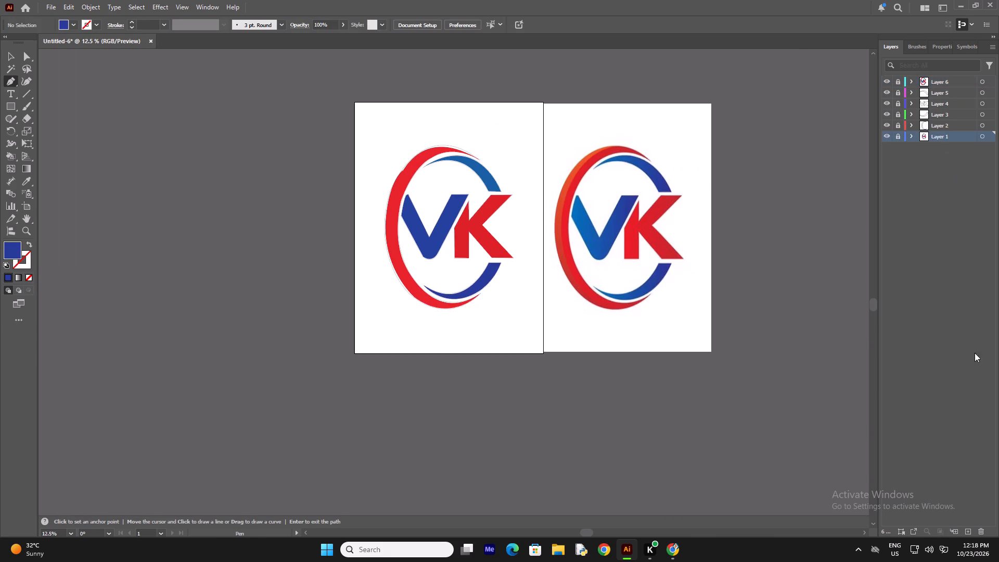
{"action": "left_click", "coordinate": [978, 525]}
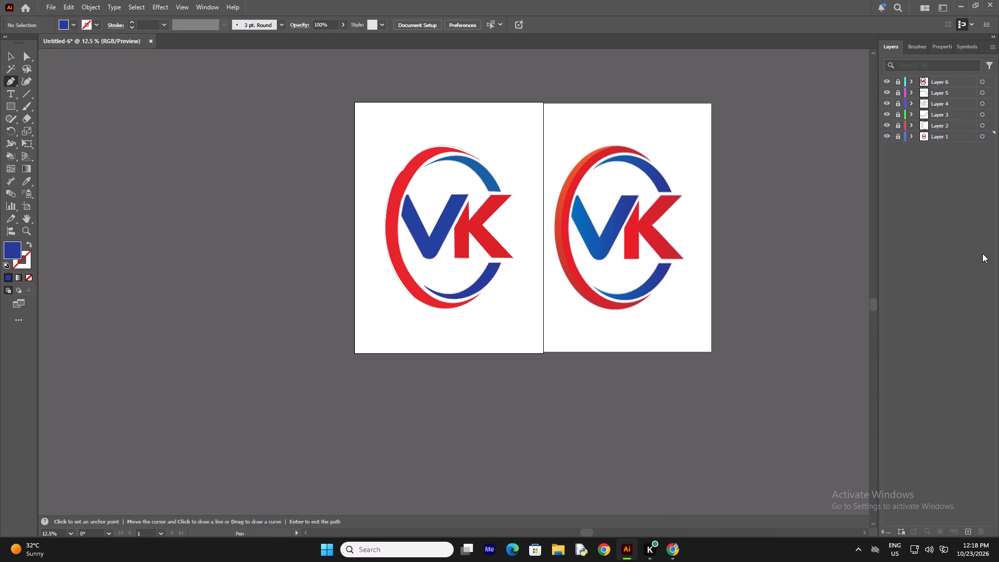
{"action": "left_click", "coordinate": [953, 133]}
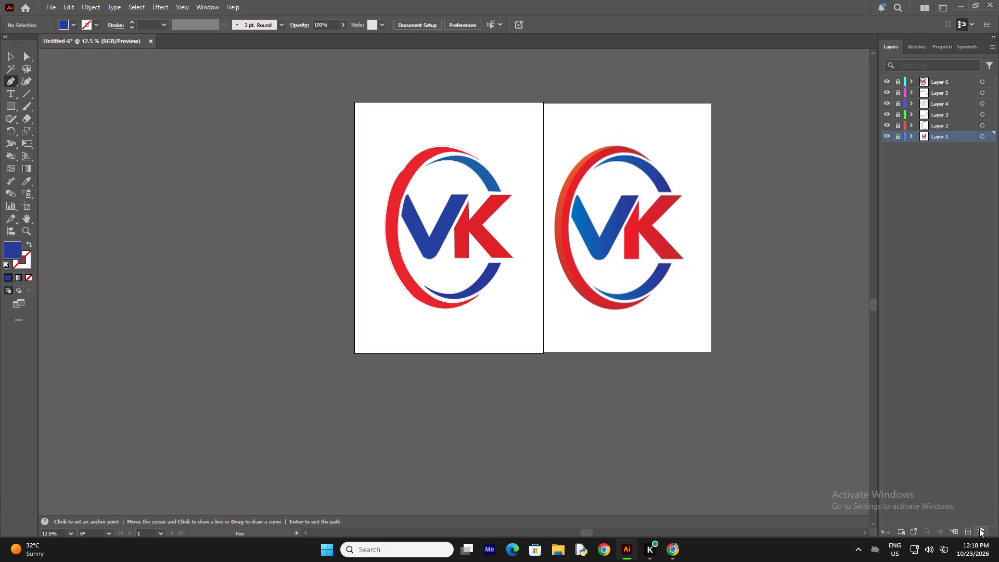
{"action": "left_click", "coordinate": [979, 528]}
{"action": "left_click", "coordinate": [517, 290]}
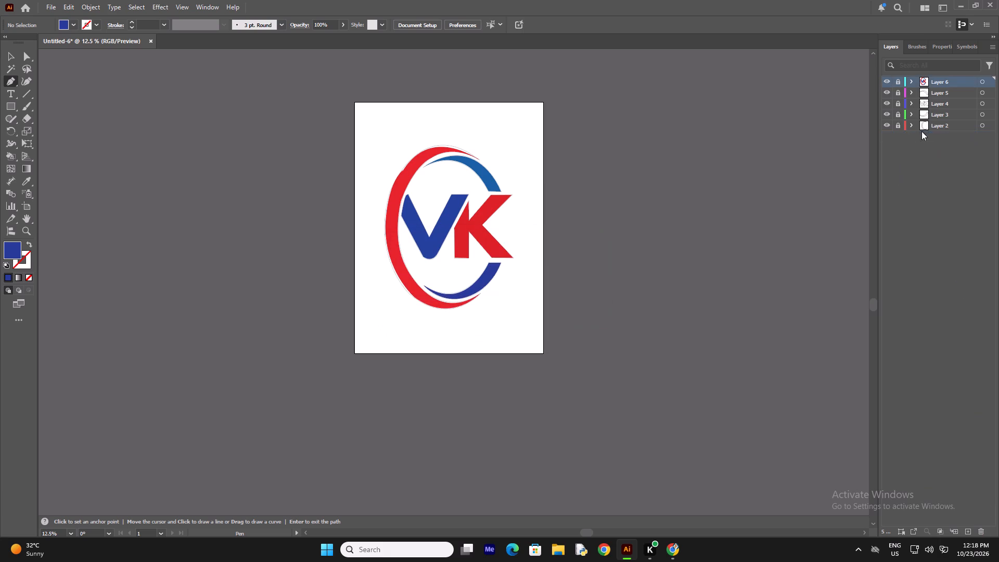
Rename the bottom layer in the layer stack as Layer 1.
{"action": "left_click", "coordinate": [946, 122]}
{"action": "left_click", "coordinate": [944, 123]}
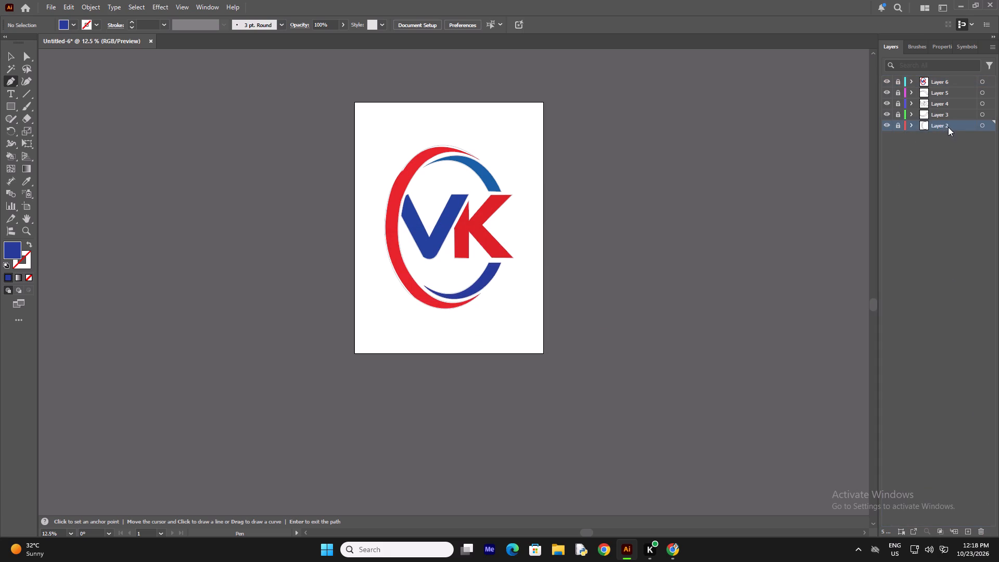
{"action": "double_click", "coordinate": [946, 125]}
{"action": "left_click", "coordinate": [954, 126]}
{"action": "key", "text": "BackSpace"}
{"action": "key", "text": "1"}
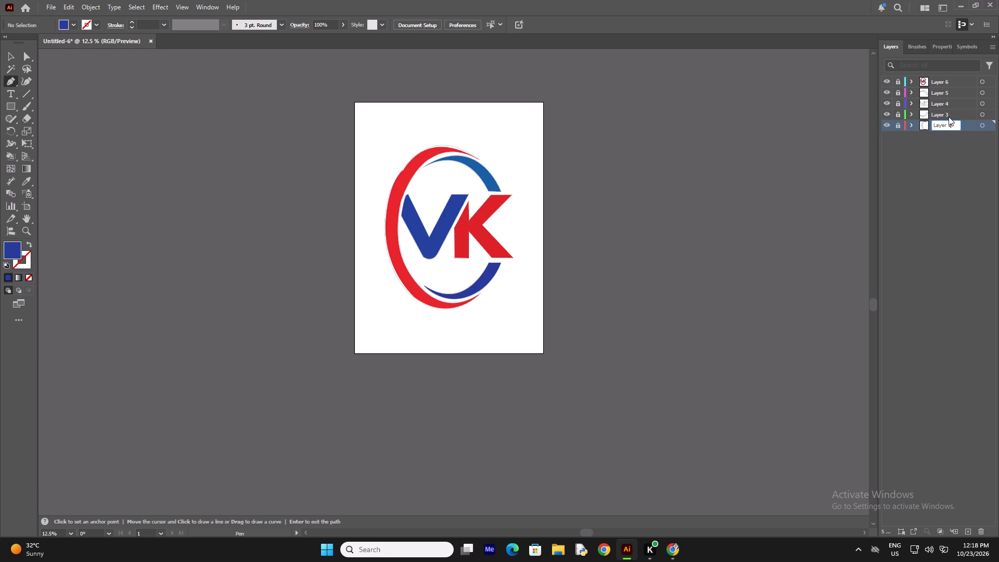
Rename the second layer from the bottom of the stack, directly above Layer 1, as Layer 2.
{"action": "left_click", "coordinate": [947, 114]}
{"action": "left_click", "coordinate": [948, 112]}
{"action": "double_click", "coordinate": [948, 112]}
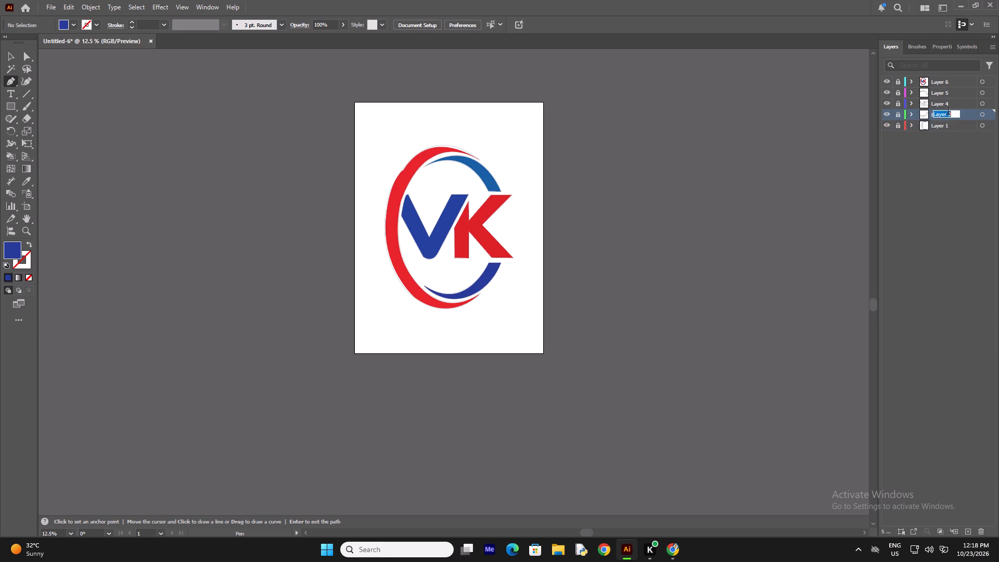
{"action": "left_click", "coordinate": [952, 112]}
{"action": "key", "text": "BackSpace"}
{"action": "key", "text": "2"}
Rename the middle layer of the stack, directly above Layer 2, as Layer 3.
{"action": "double_click", "coordinate": [944, 104]}
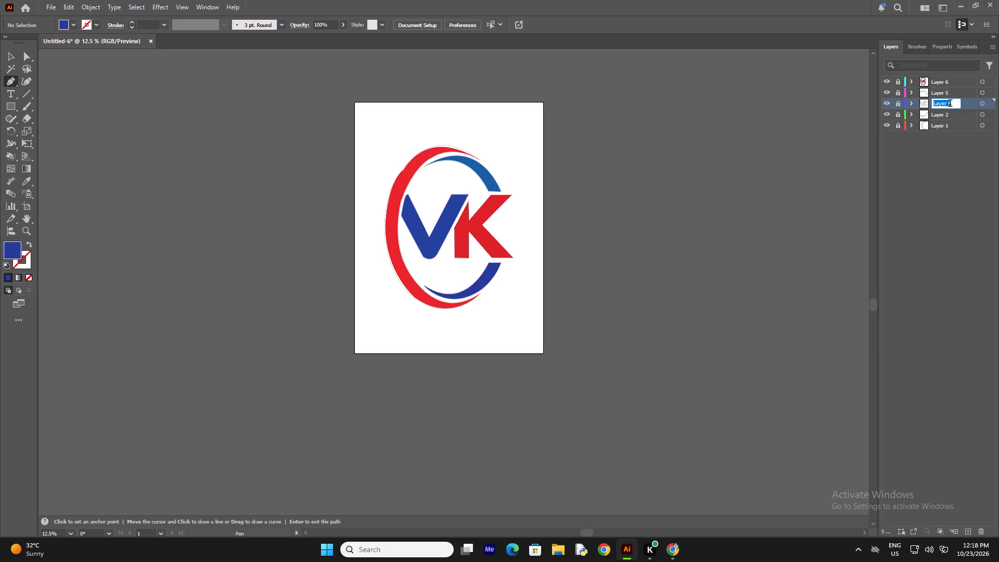
{"action": "left_click", "coordinate": [951, 104]}
{"action": "key", "text": "BackSpace"}
{"action": "key", "text": "3"}
Rename the layer directly above Layer 3 in the stack as Layer 4.
{"action": "double_click", "coordinate": [945, 93]}
{"action": "left_click", "coordinate": [955, 93]}
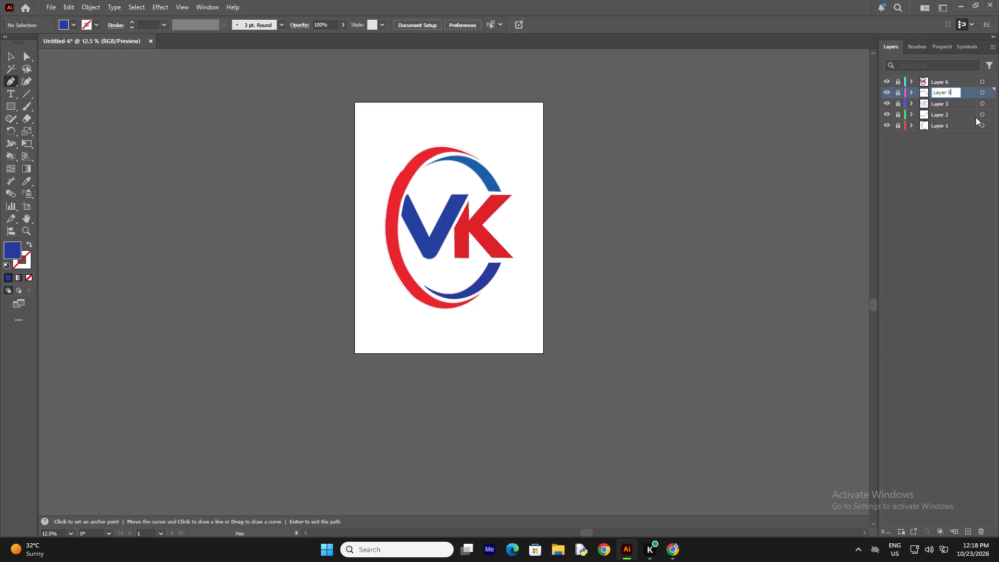
{"action": "key", "text": "BackSpace"}
{"action": "key", "text": "4"}
Rename the top layer, which holds the filled logo shapes, as Layer 5.
{"action": "double_click", "coordinate": [939, 82]}
{"action": "double_click", "coordinate": [944, 82]}
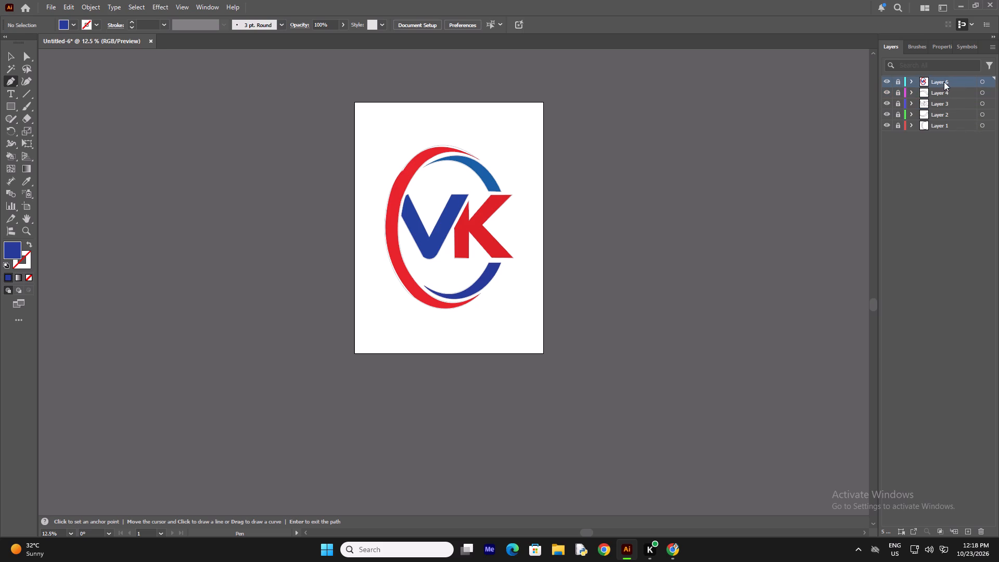
{"action": "left_click", "coordinate": [951, 82]}
{"action": "key", "text": "BackSpace"}
{"action": "key", "text": "5"}
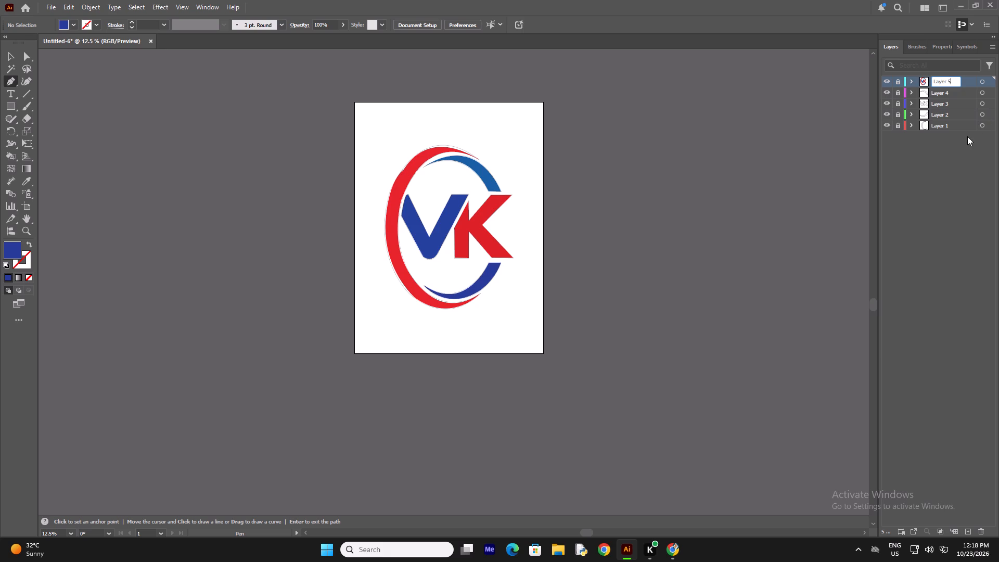
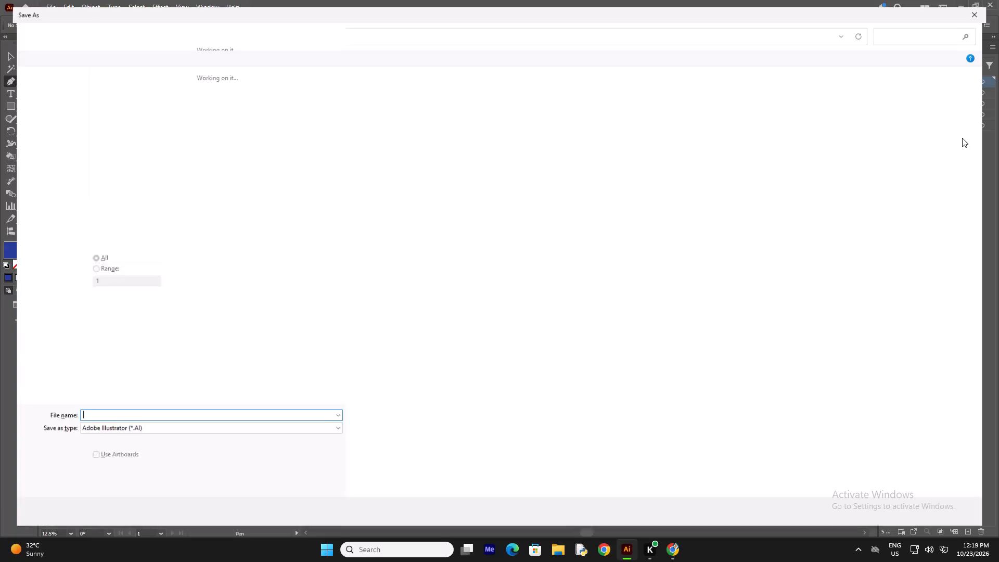
Save the document as an Adobe Illustrator file named SHYAM in the current folder, accepting the Illustrator 2020 version options.
{"action": "key", "text": "BackSpace"}
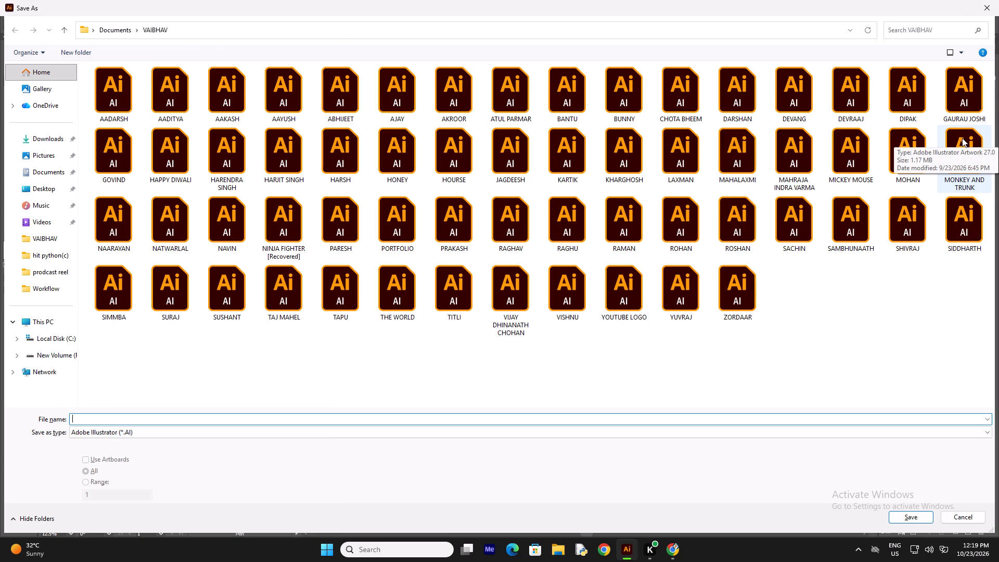
{"action": "left_click", "coordinate": [87, 414]}
{"action": "left_click", "coordinate": [80, 425]}
{"action": "left_click", "coordinate": [79, 416]}
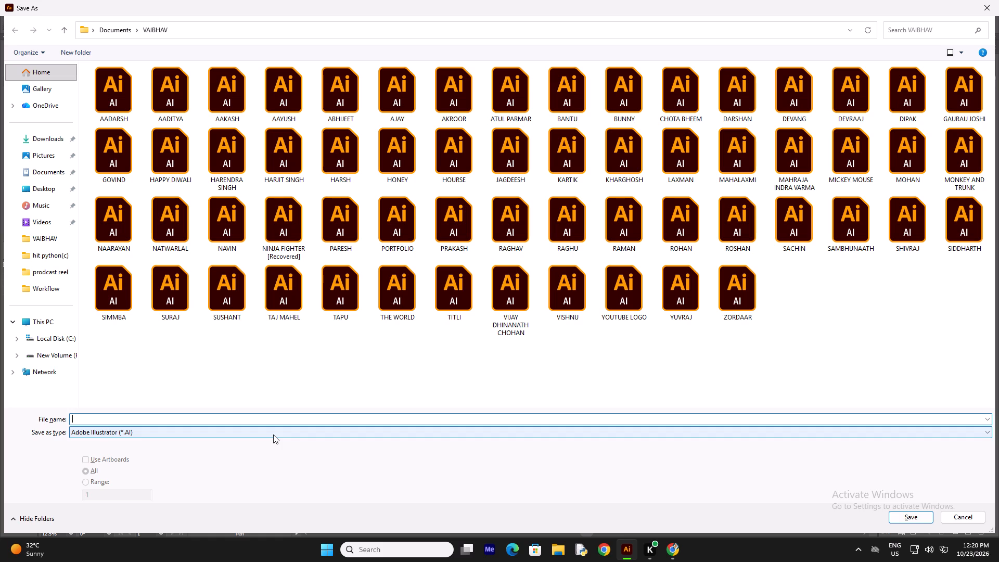
{"action": "key", "text": "r"}
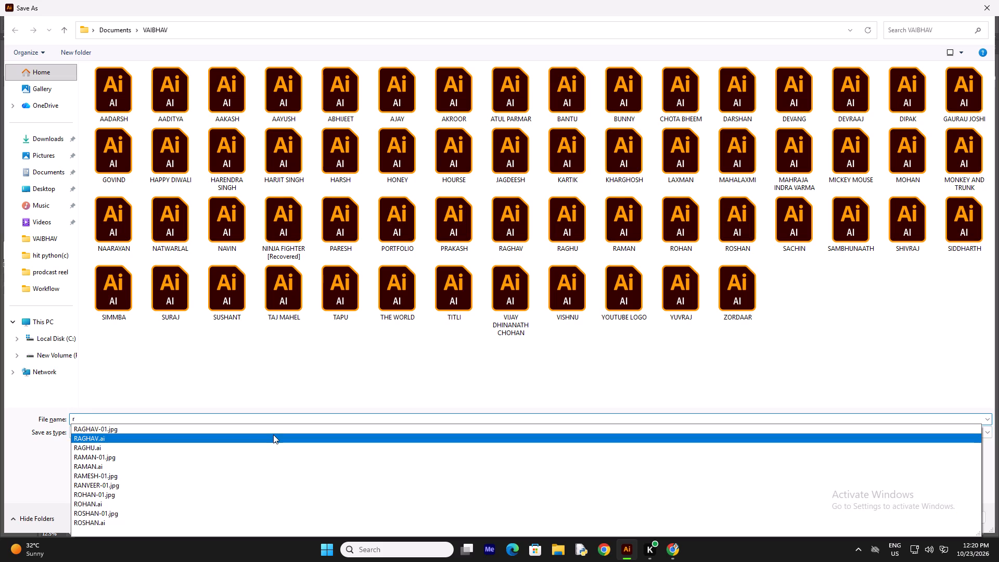
{"action": "key", "text": "BackSpace"}
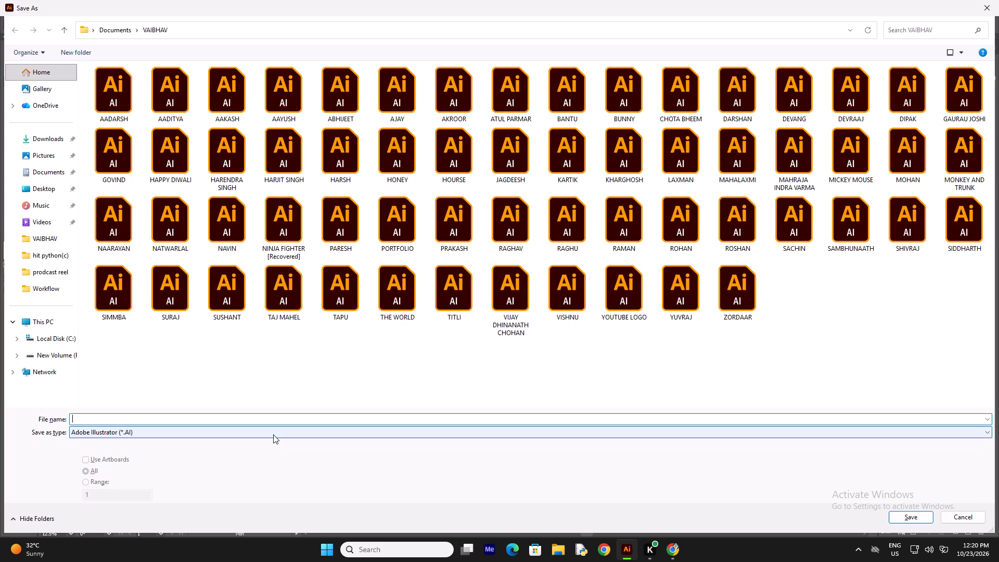
{"action": "type", "text": "SH"}
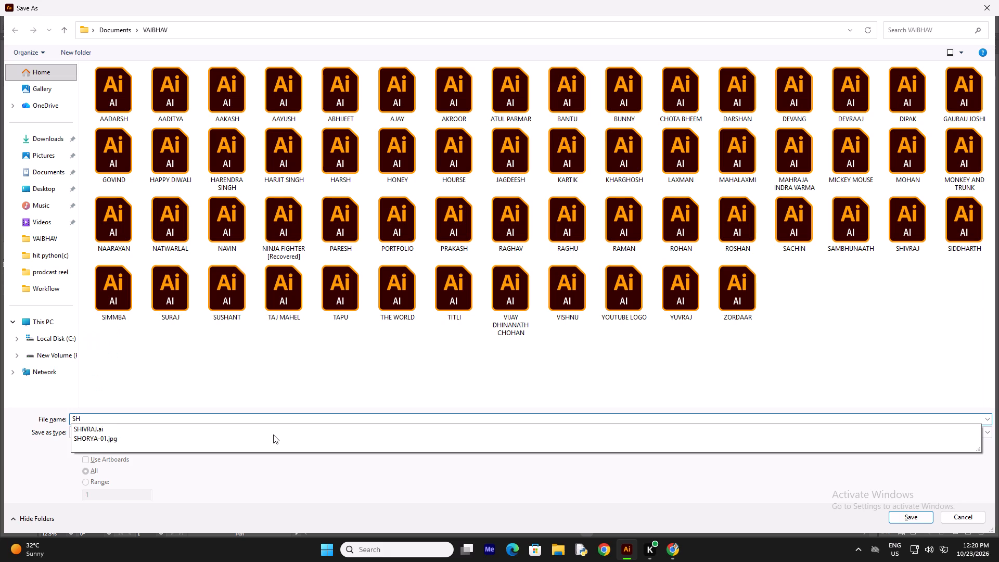
{"action": "key", "text": "shift+y"}
{"action": "type", "text": "AM"}
{"action": "key", "text": "space"}
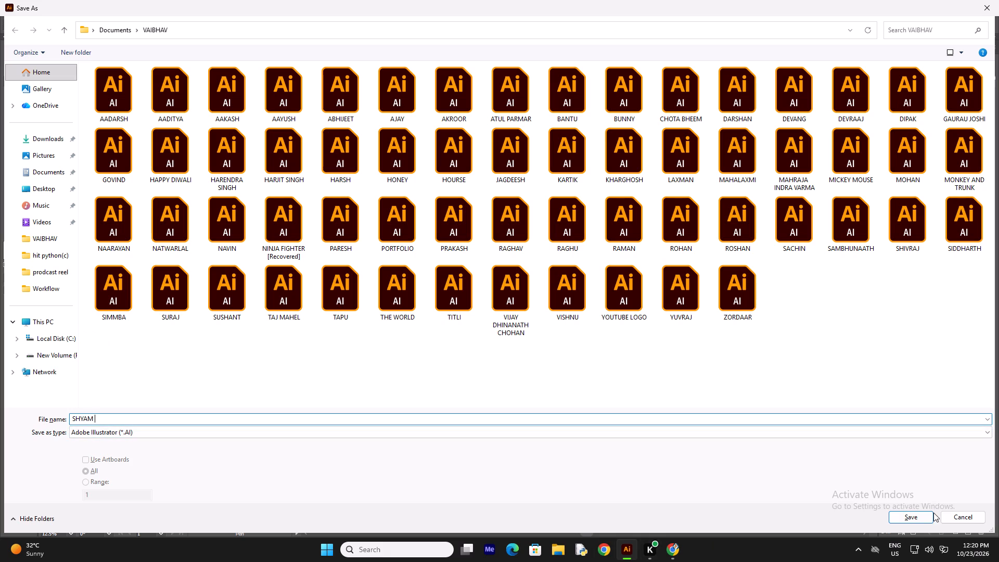
{"action": "left_click", "coordinate": [928, 515]}
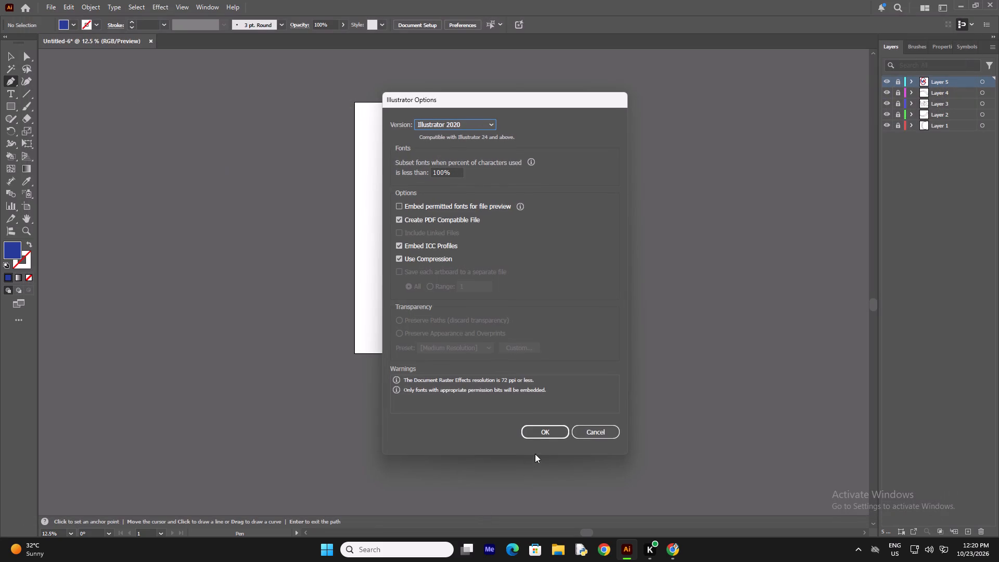
{"action": "left_click", "coordinate": [539, 437]}
Export the logo artwork as a JPEG with the RGB color model, maximum quality 10 and screen resolution of 72 ppi.
{"action": "left_click", "coordinate": [42, 4]}
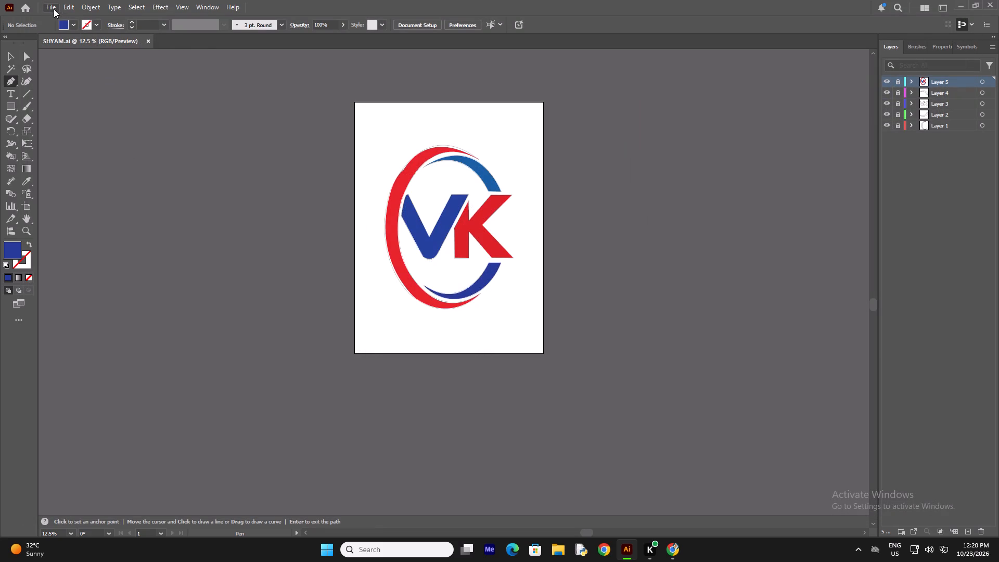
{"action": "left_click", "coordinate": [54, 9]}
{"action": "left_click", "coordinate": [107, 247]}
{"action": "left_click", "coordinate": [212, 255]}
{"action": "left_click", "coordinate": [906, 517]}
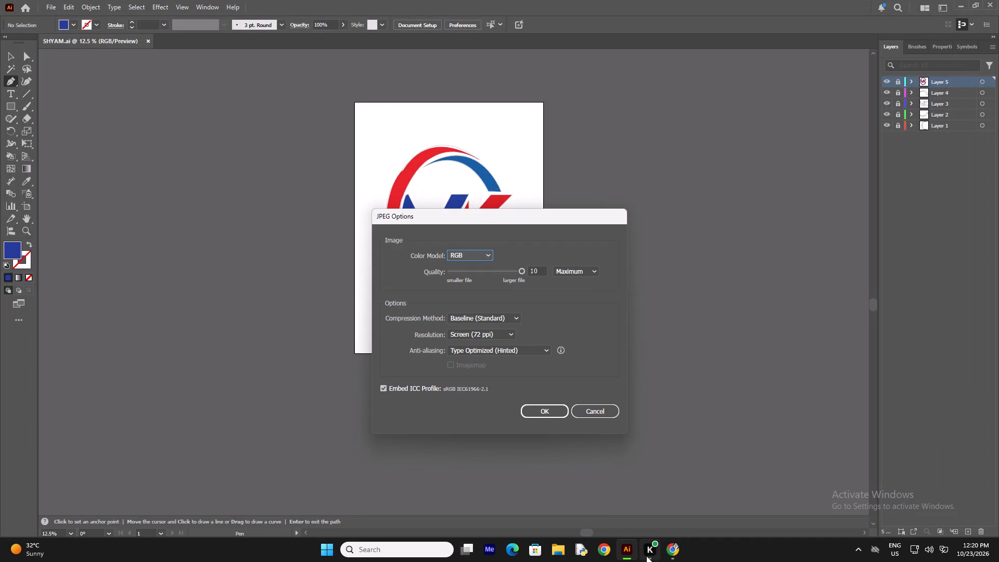
{"action": "left_click", "coordinate": [545, 411]}
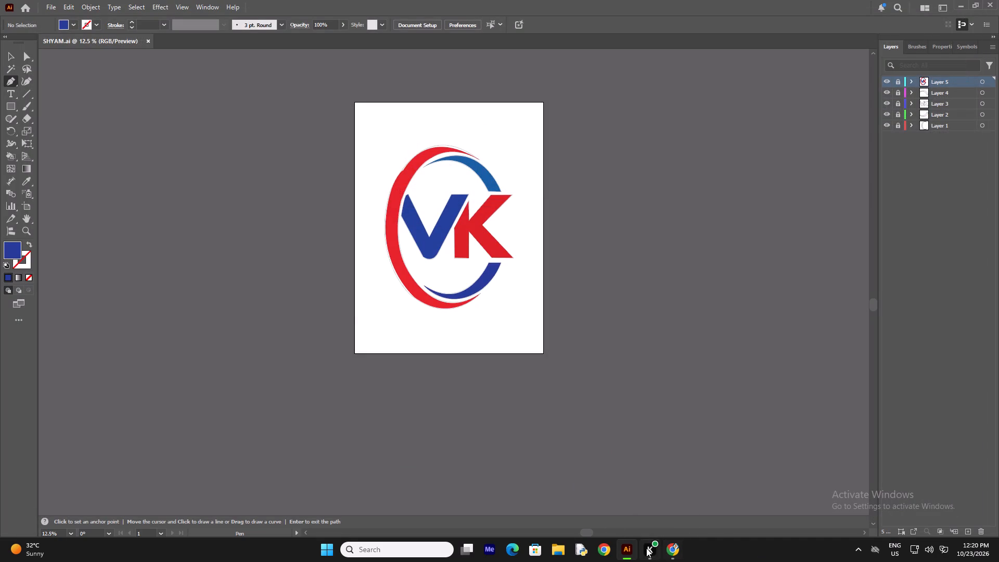
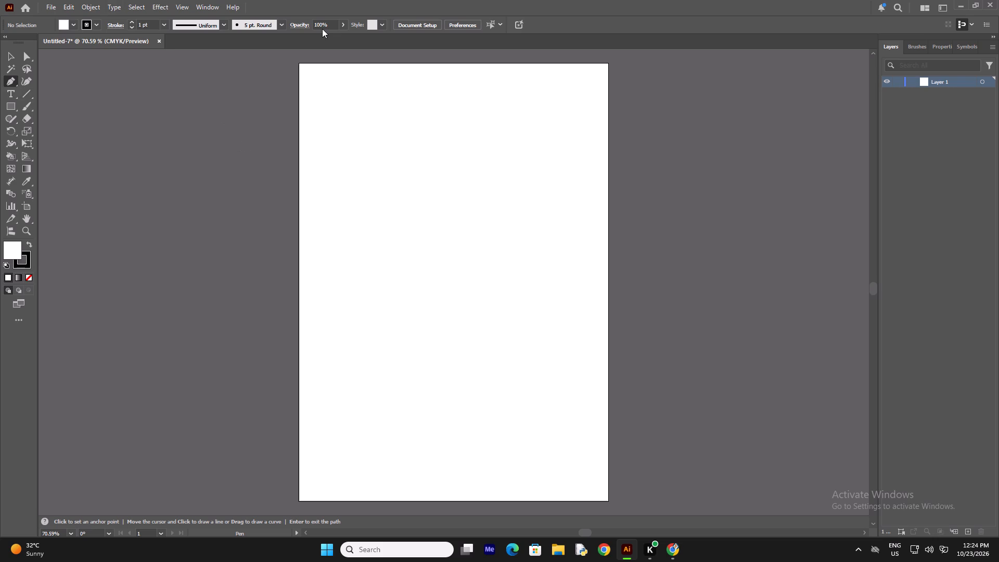
Draw a trial curved path on the blank artboard, set its fill to none with the stroke active, and delete the path.
{"action": "left_click", "coordinate": [490, 154]}
{"action": "left_click_drag", "start_coordinate": [398, 309], "coordinate": [443, 394]}
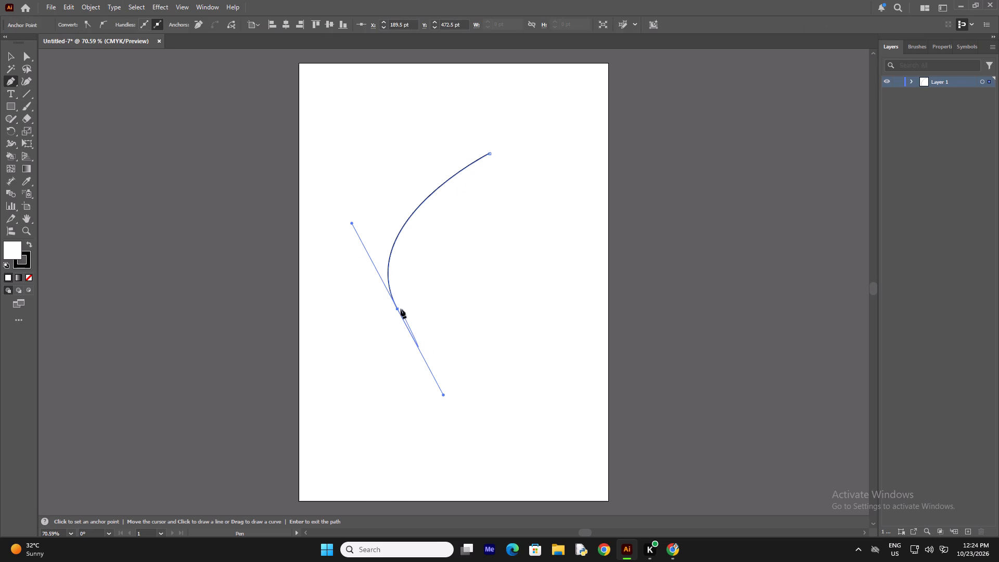
{"action": "left_click", "coordinate": [27, 277]}
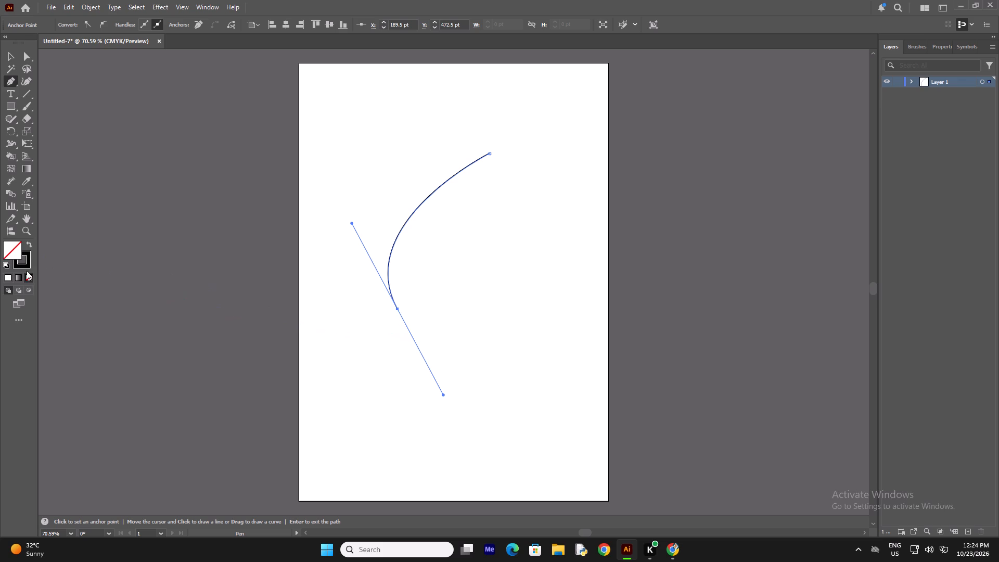
{"action": "left_click", "coordinate": [28, 264]}
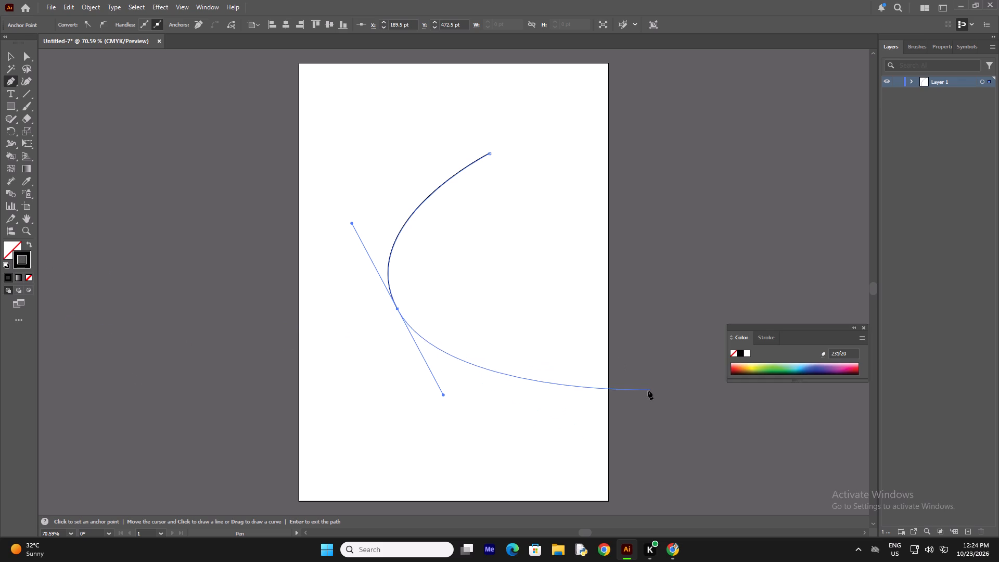
{"action": "key", "text": "BackSpace"}
{"action": "key", "text": "BackSpace"}
{"action": "key", "text": "BackSpace"}
{"action": "left_click", "coordinate": [865, 328]}
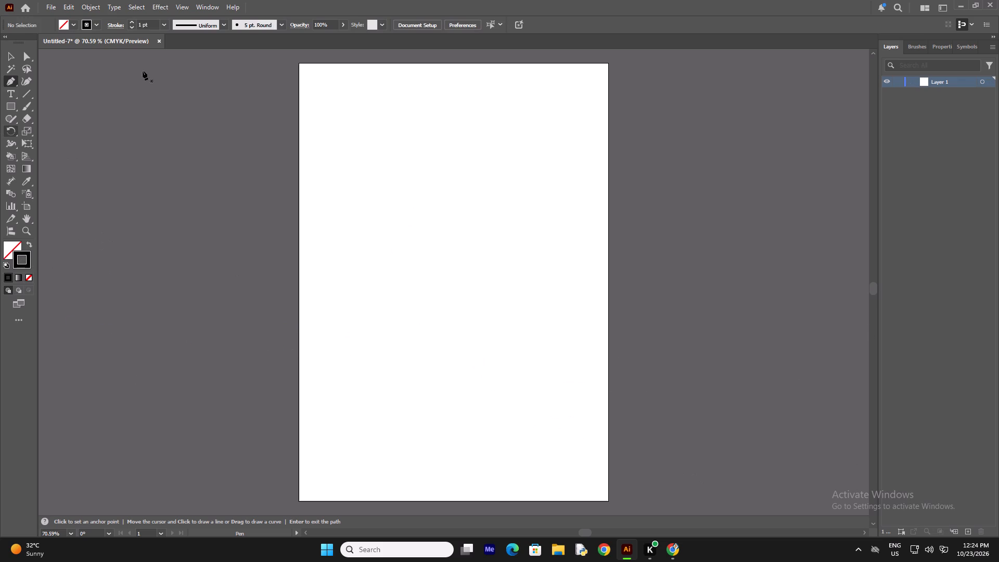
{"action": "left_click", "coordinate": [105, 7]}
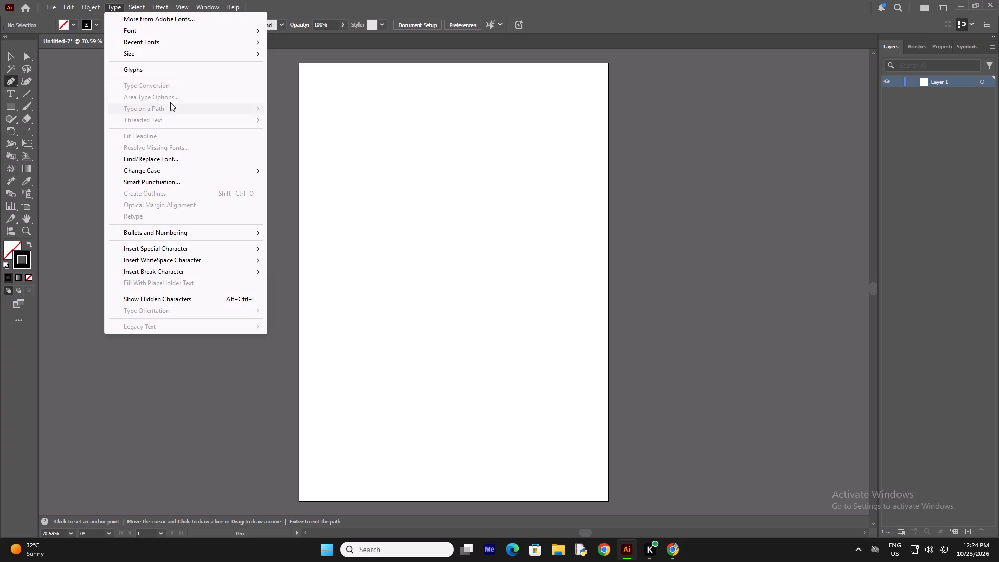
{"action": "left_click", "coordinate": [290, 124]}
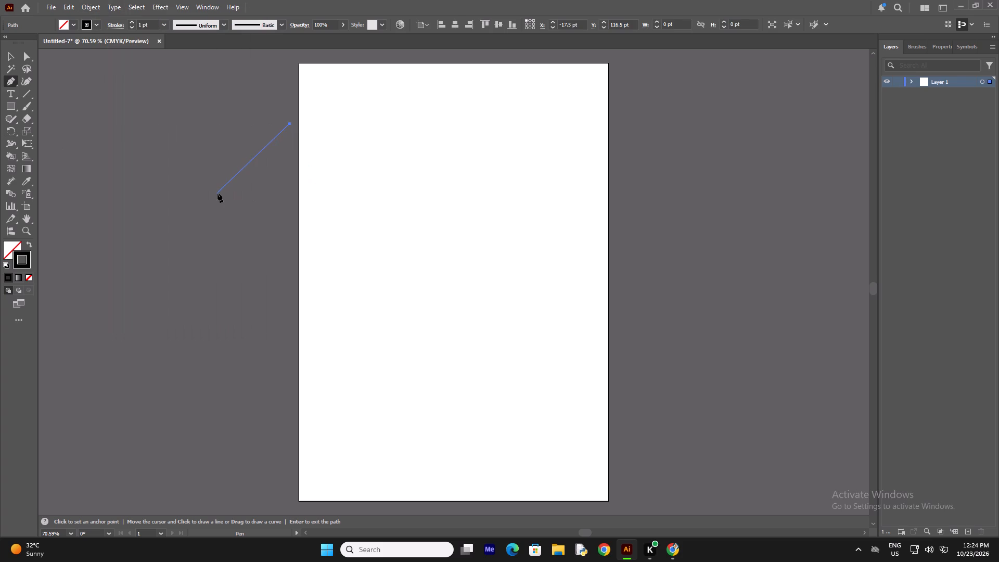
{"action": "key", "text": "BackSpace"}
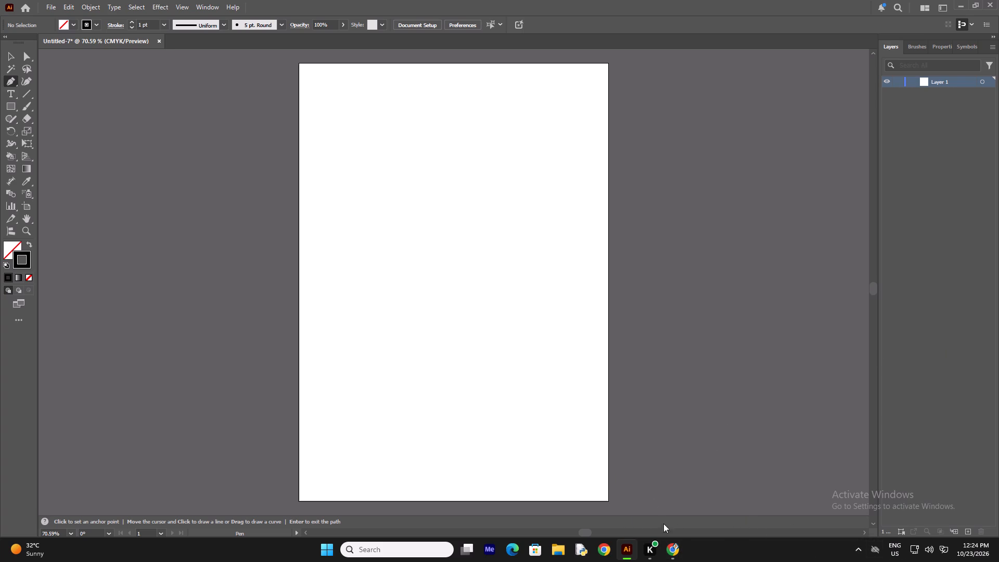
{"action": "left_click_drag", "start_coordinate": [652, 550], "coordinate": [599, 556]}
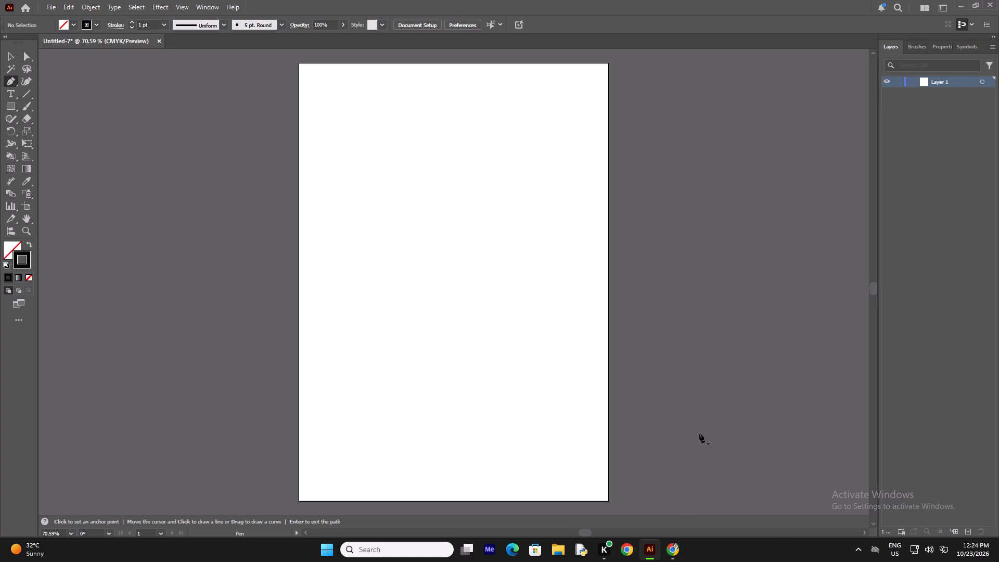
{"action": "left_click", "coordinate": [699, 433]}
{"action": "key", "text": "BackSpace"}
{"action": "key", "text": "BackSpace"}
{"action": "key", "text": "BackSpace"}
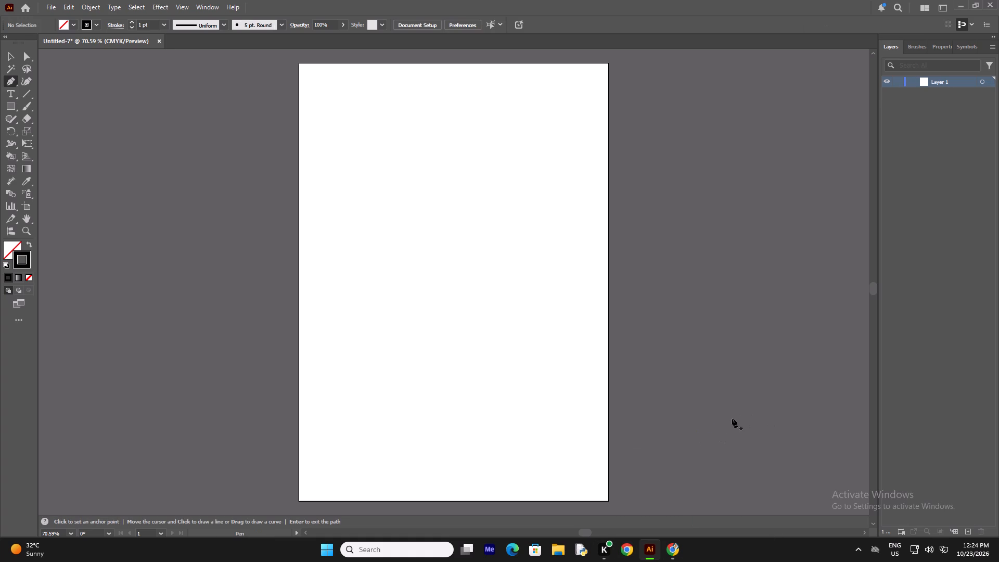
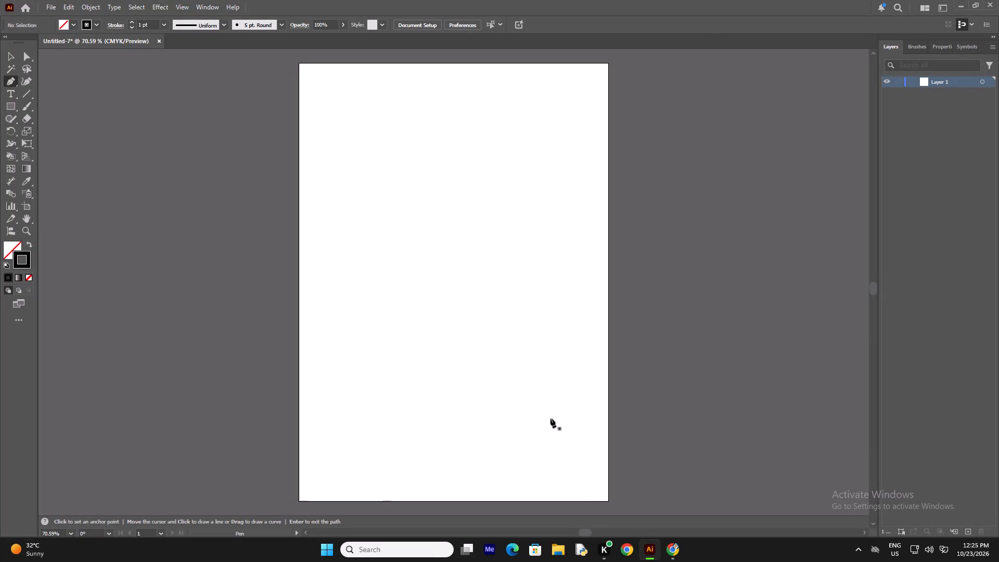
Switch to Google Chrome at its new tab page.
{"action": "left_click", "coordinate": [655, 513]}
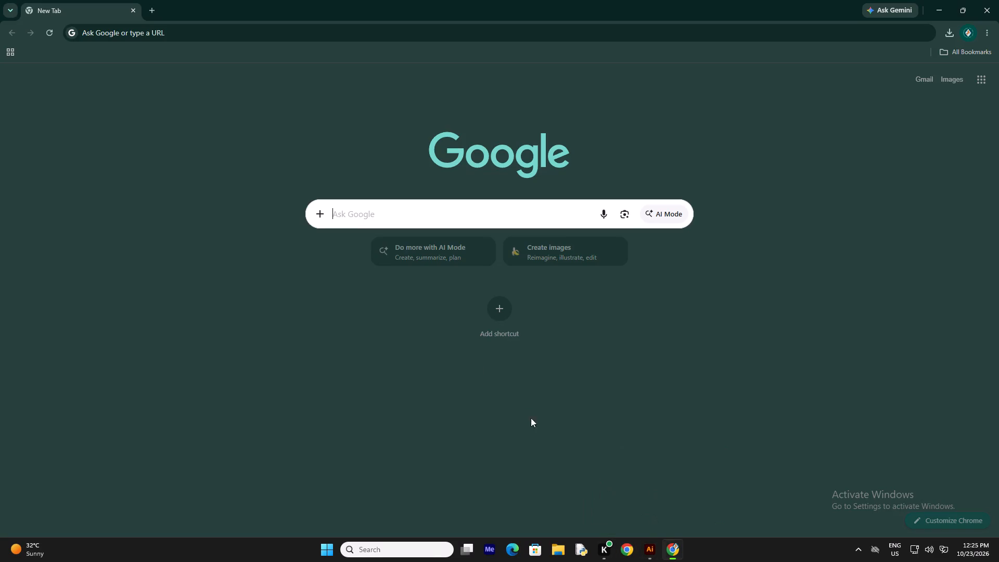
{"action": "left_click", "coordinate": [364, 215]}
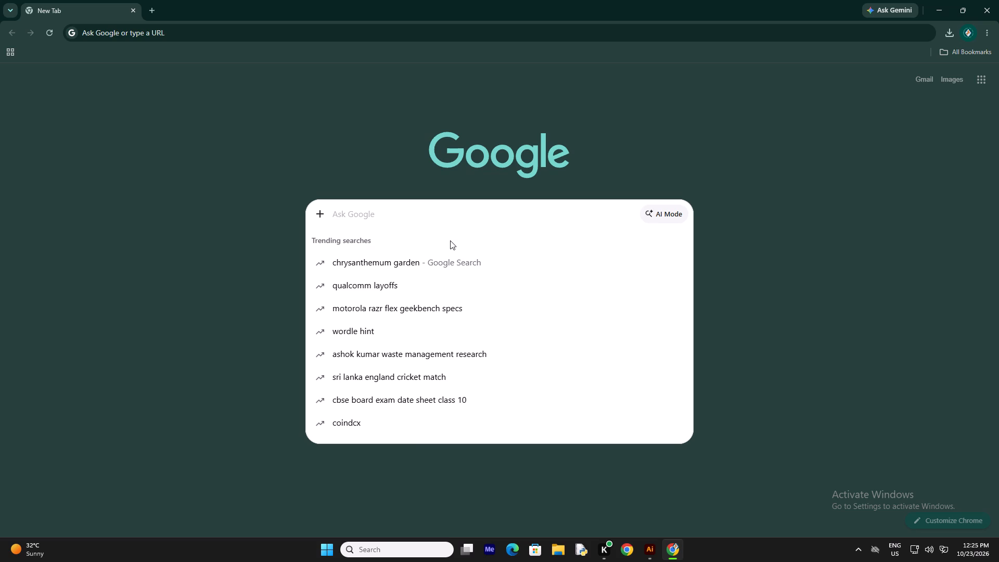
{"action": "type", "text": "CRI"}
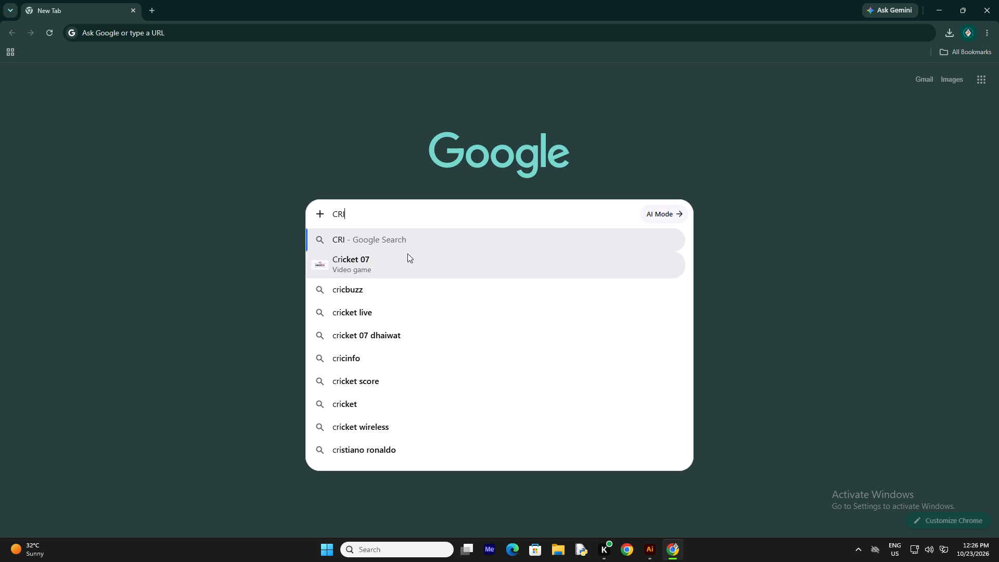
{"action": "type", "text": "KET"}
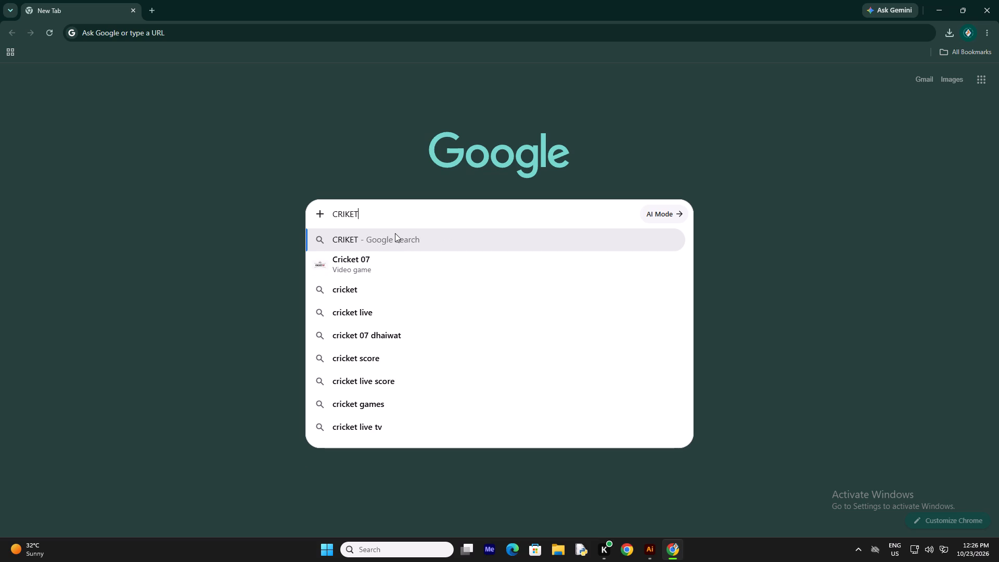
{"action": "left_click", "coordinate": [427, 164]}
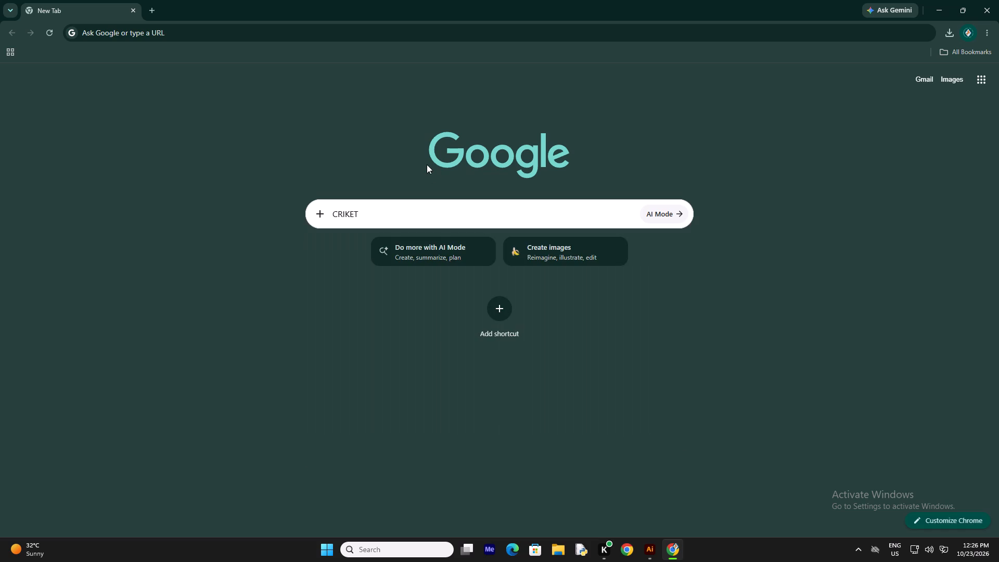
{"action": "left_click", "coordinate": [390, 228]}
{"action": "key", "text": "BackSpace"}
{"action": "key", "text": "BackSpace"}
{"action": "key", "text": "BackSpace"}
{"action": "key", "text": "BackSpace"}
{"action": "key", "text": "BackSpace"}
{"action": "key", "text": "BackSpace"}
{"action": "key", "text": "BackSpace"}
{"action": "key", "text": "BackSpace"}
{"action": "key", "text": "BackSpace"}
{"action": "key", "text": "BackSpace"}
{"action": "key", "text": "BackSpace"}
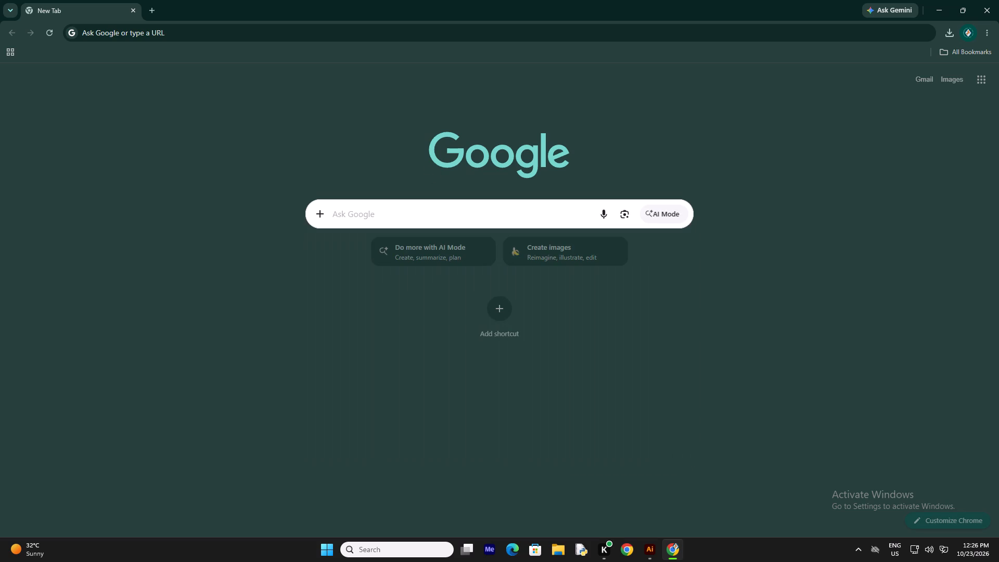
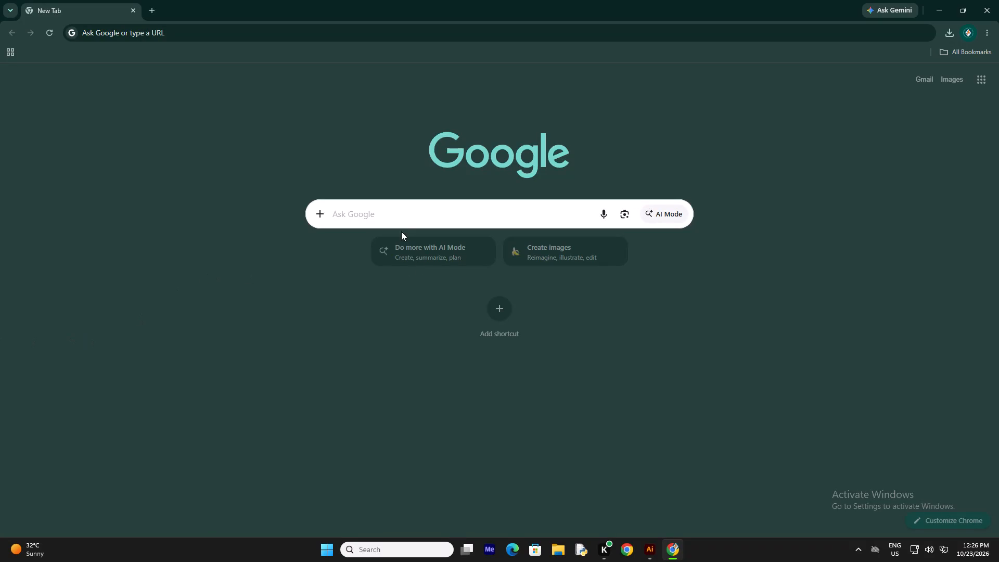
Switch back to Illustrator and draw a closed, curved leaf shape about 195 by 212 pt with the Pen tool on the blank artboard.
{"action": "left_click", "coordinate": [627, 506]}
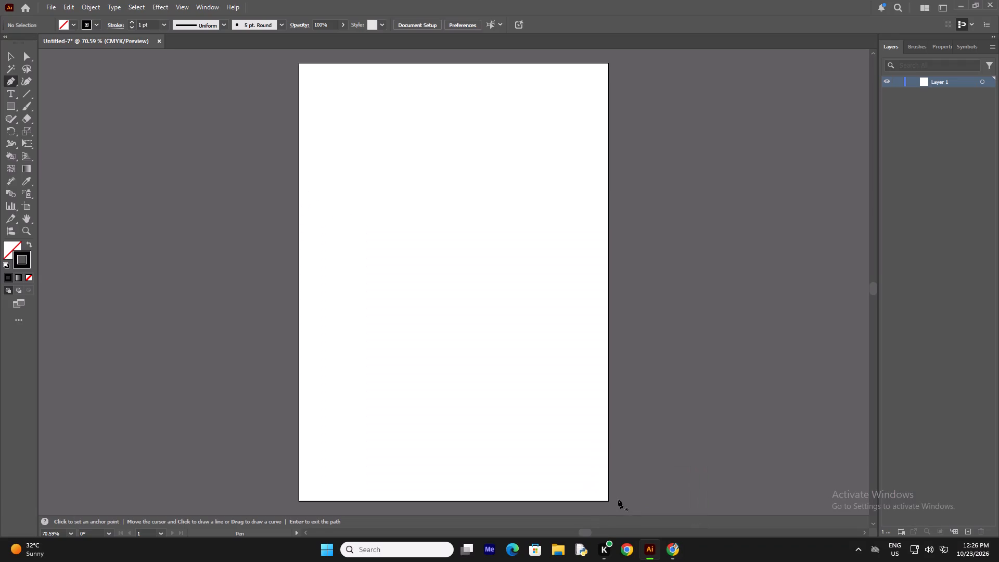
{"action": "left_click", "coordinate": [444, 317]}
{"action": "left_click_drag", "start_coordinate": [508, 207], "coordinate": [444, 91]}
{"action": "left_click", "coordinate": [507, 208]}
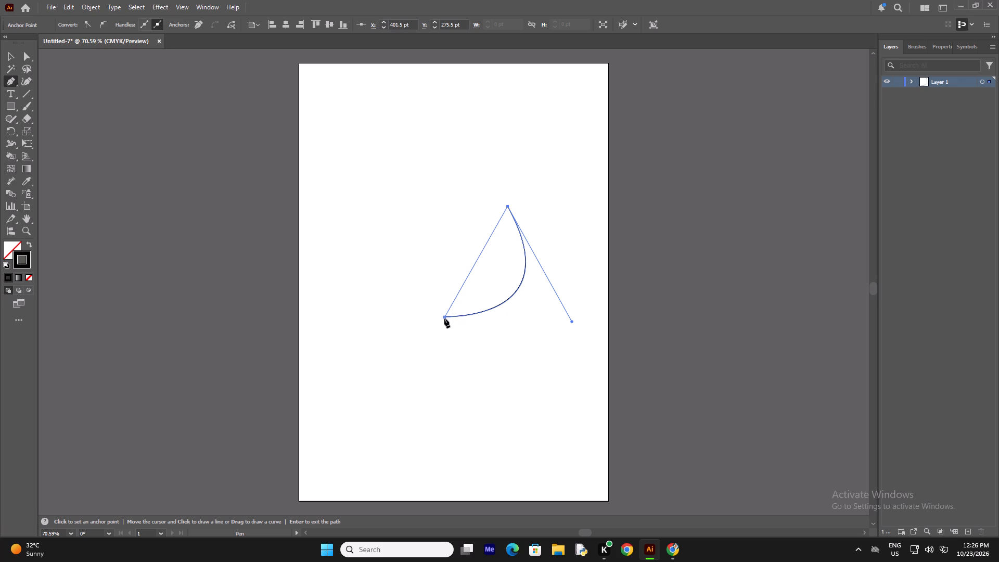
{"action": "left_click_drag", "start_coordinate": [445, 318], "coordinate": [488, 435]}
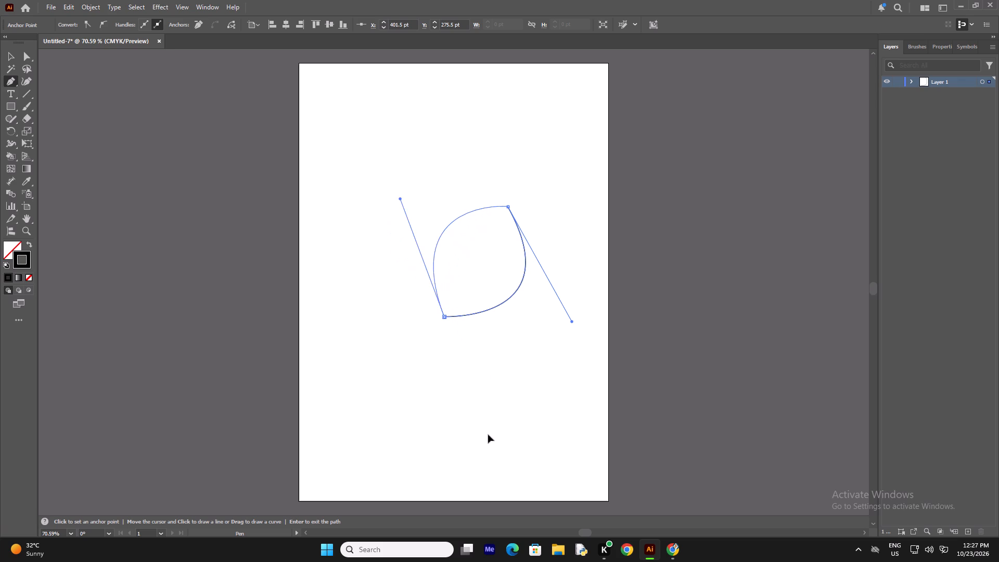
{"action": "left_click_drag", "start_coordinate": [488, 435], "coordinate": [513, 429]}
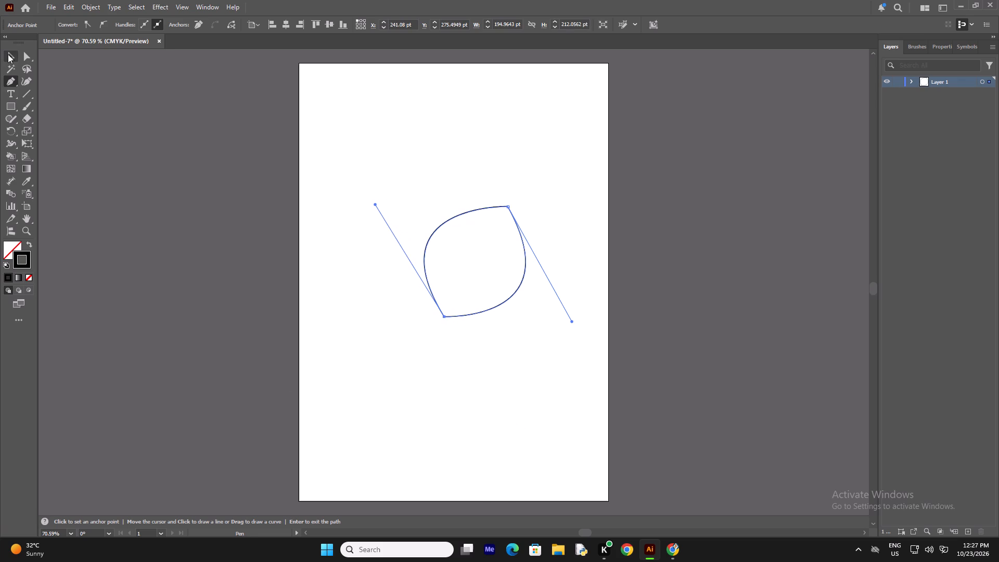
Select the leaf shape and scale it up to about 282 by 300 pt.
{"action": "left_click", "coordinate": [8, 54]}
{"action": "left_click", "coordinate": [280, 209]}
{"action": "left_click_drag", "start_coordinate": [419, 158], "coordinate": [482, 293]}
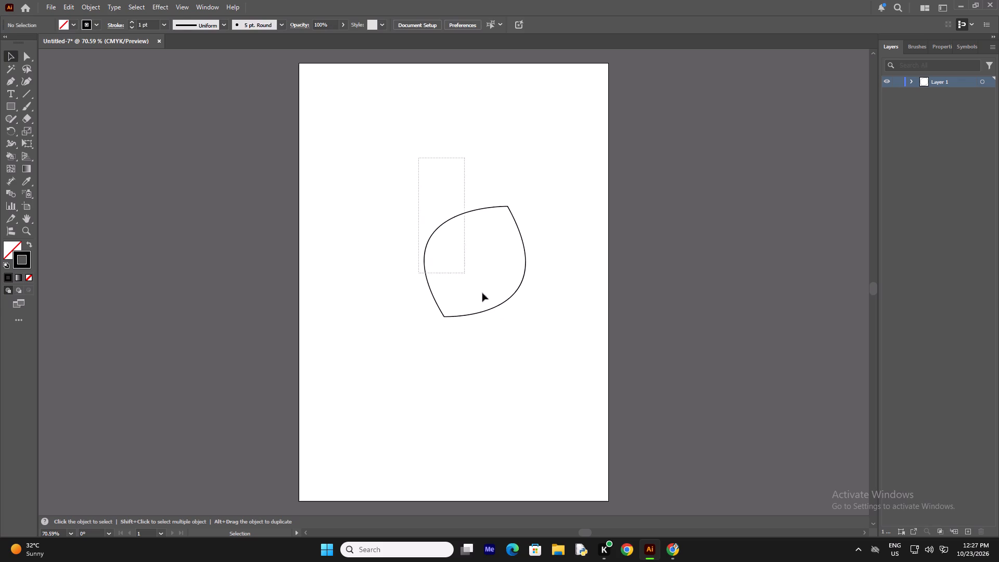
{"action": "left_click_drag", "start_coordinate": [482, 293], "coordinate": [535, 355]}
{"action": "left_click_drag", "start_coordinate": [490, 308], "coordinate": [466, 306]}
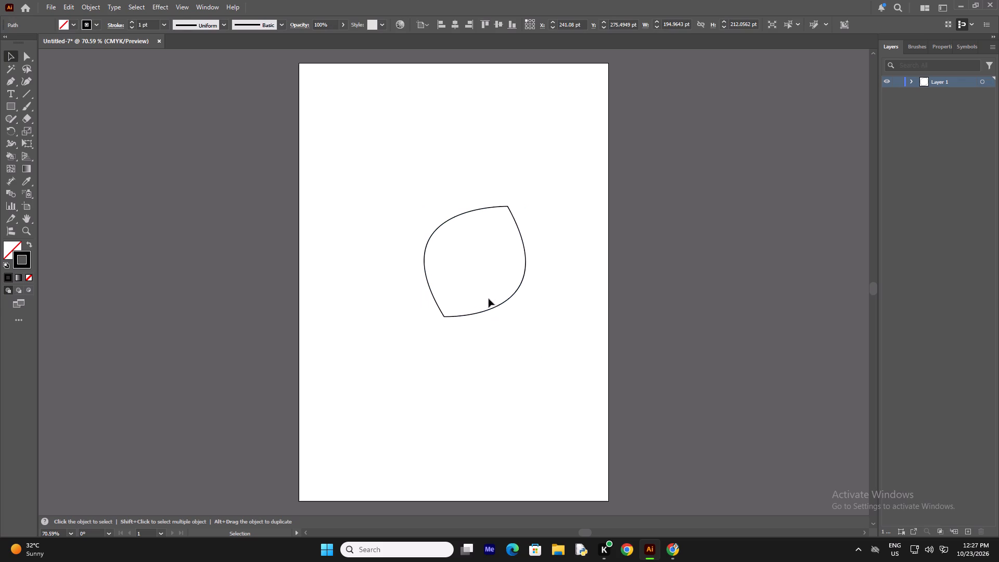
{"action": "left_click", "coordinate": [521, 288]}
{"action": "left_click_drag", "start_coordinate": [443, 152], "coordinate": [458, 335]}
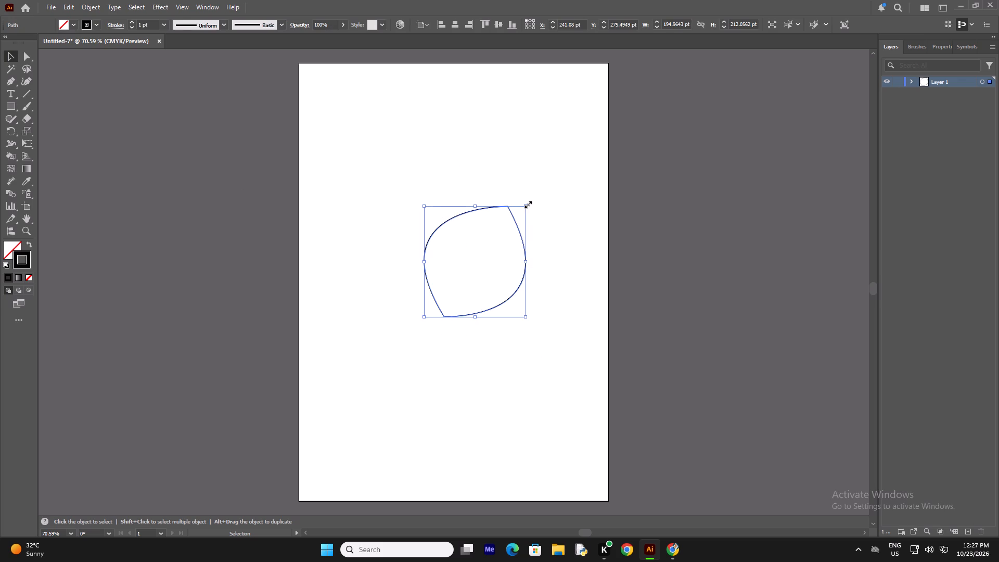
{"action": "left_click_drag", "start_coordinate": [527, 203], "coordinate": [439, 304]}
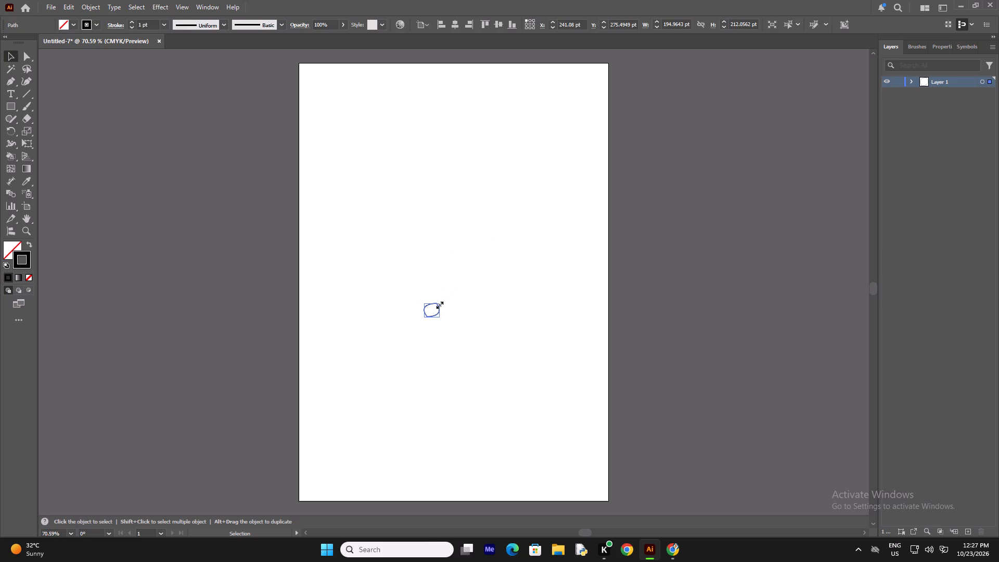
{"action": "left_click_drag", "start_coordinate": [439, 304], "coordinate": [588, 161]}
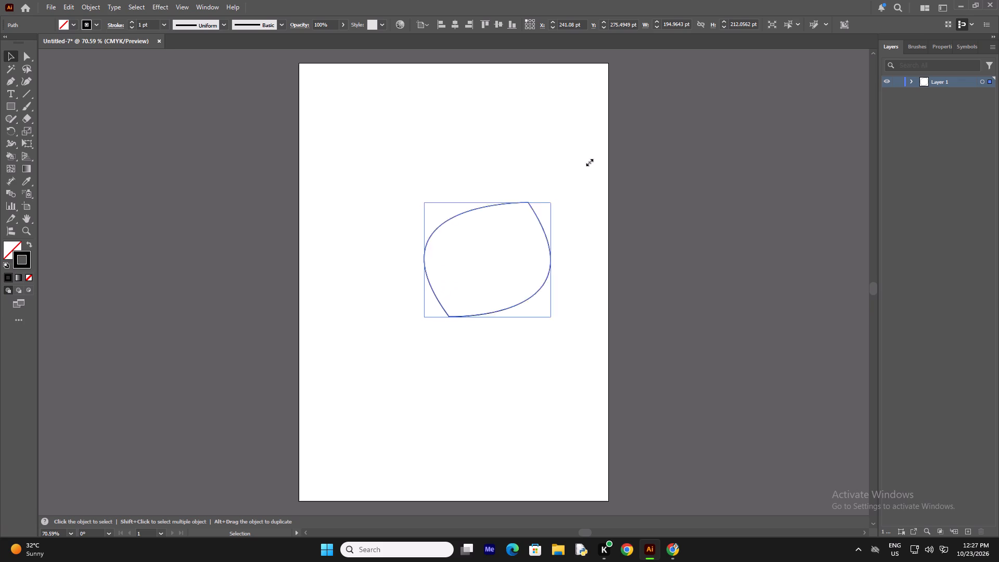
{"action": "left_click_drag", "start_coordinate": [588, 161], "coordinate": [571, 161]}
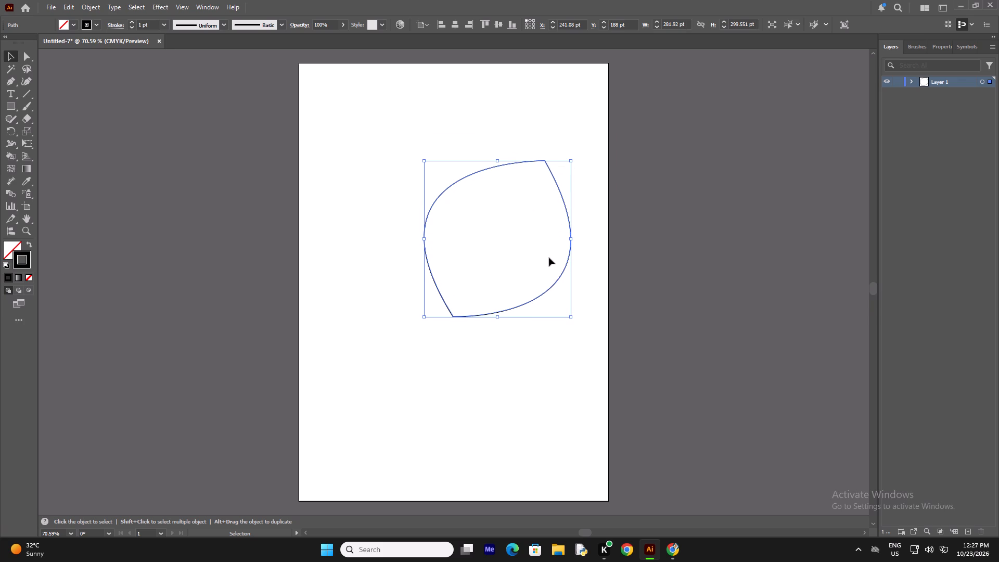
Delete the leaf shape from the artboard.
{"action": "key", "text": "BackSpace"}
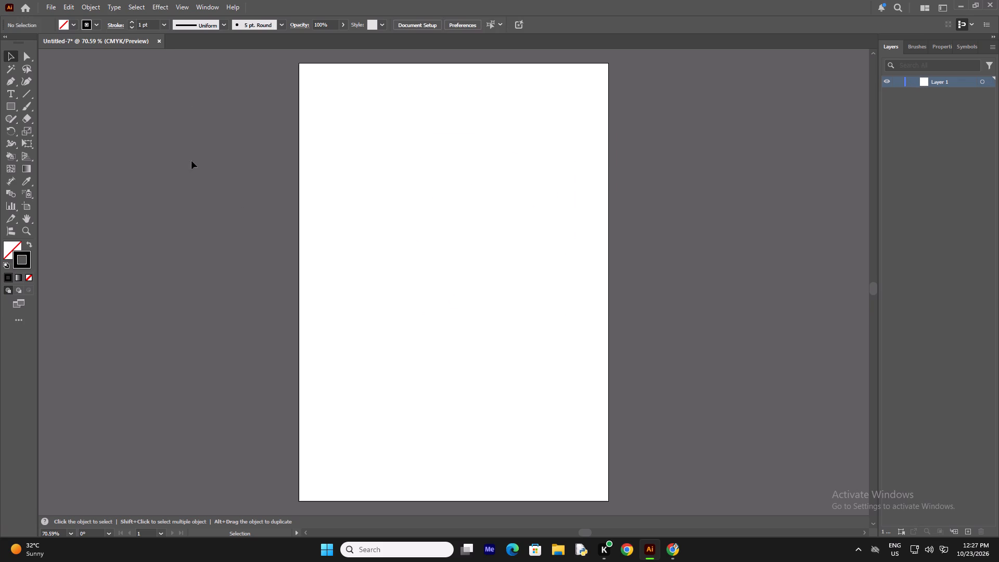
Close the untitled document without saving its changes.
{"action": "left_click", "coordinate": [157, 42]}
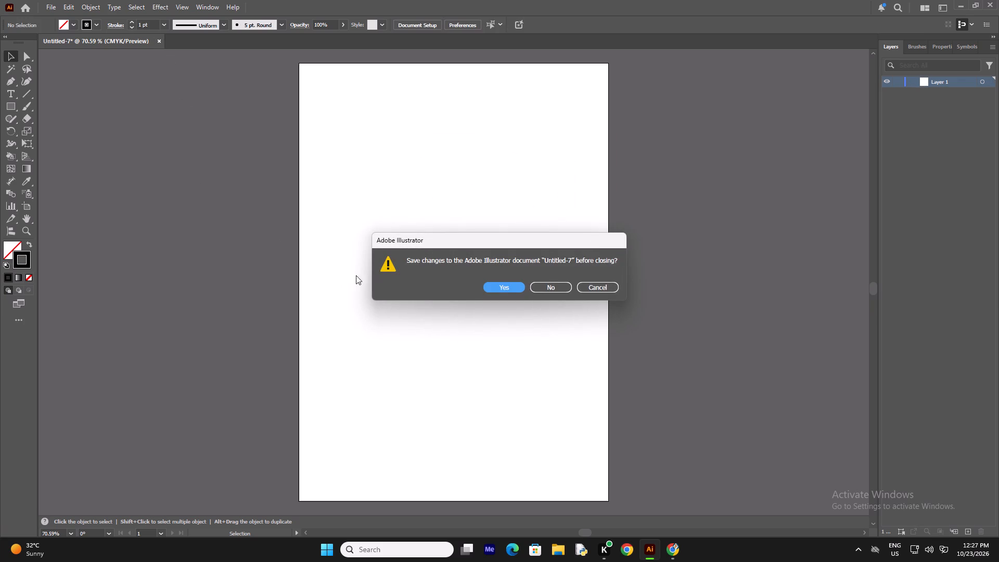
{"action": "left_click", "coordinate": [541, 282]}
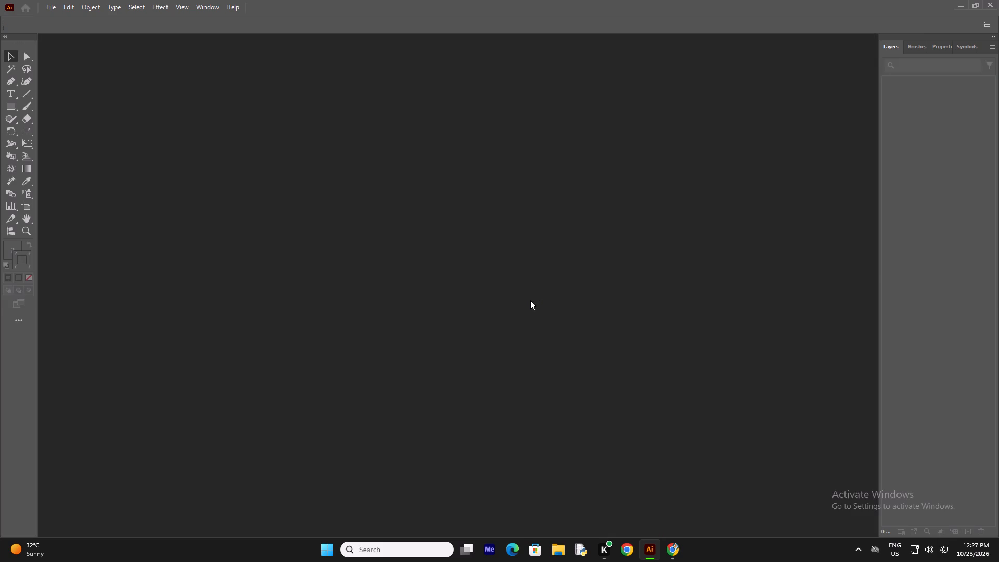
Open the Diwali Bazaar poster from the recent files.
{"action": "scroll", "coordinate": [611, 312], "scroll_direction": "down", "scroll_amount": 5}
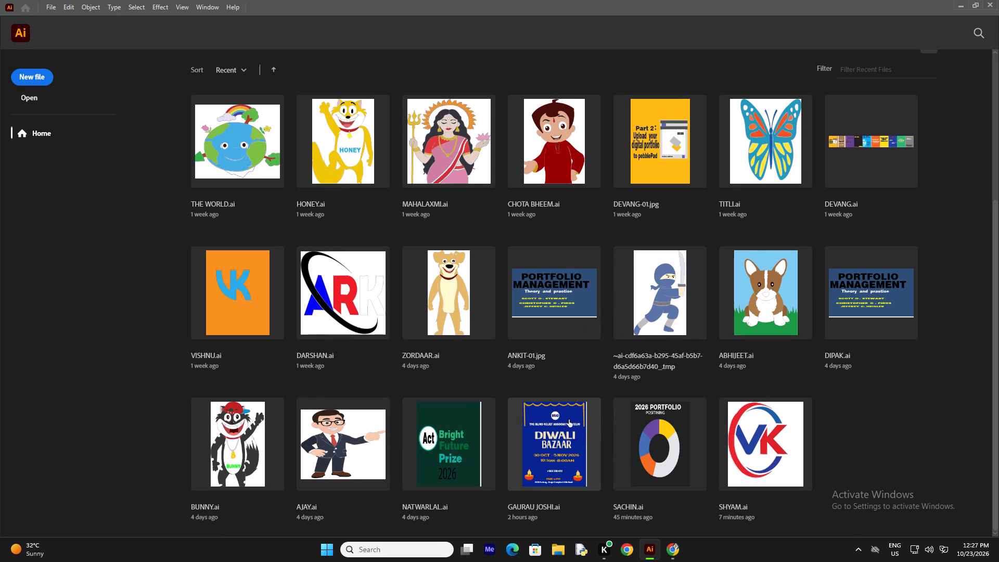
{"action": "left_click", "coordinate": [551, 469]}
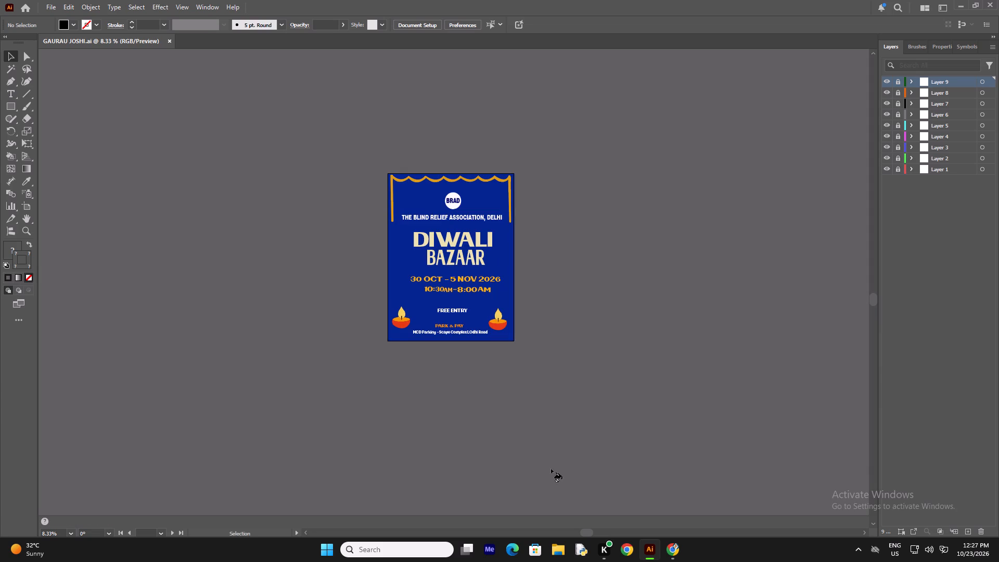
Examine the Diwali Bazaar poster's text, oil lamps and border at different magnifications.
{"action": "key", "text": "ctrl+plus"}
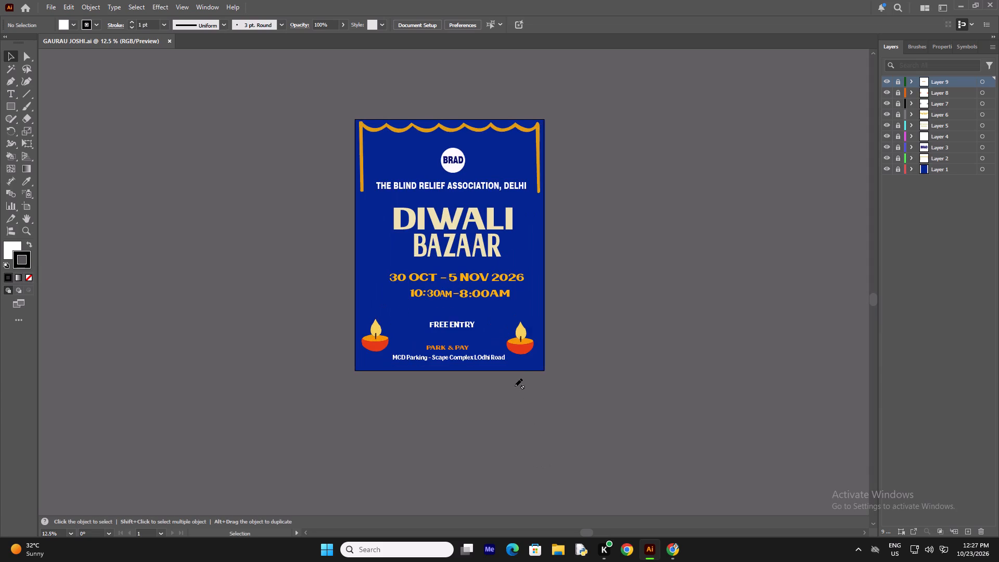
{"action": "key", "text": "ctrl+plus"}
{"action": "key", "text": "ctrl+plus"}
{"action": "type", "text": "--"}
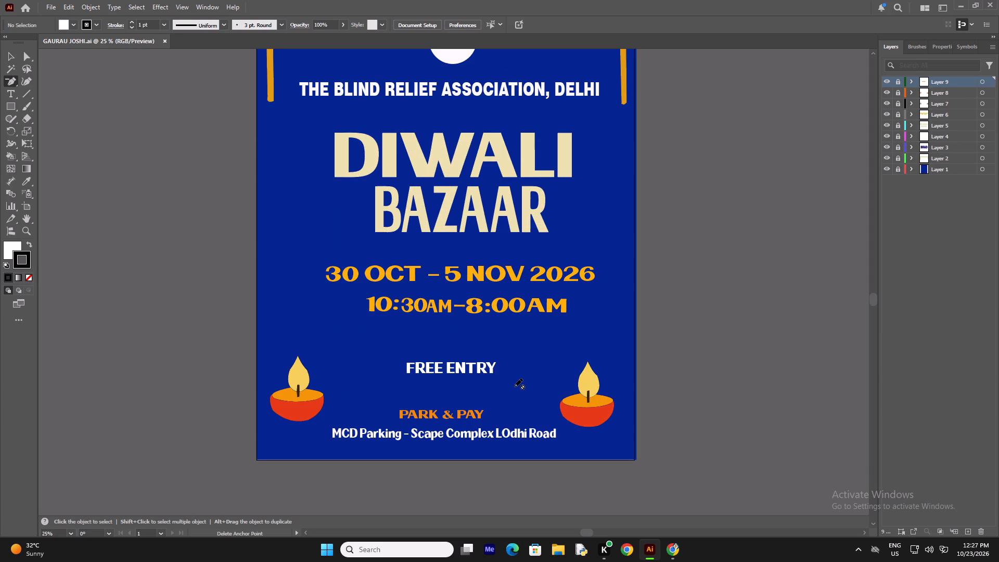
{"action": "key", "text": "ctrl+minus"}
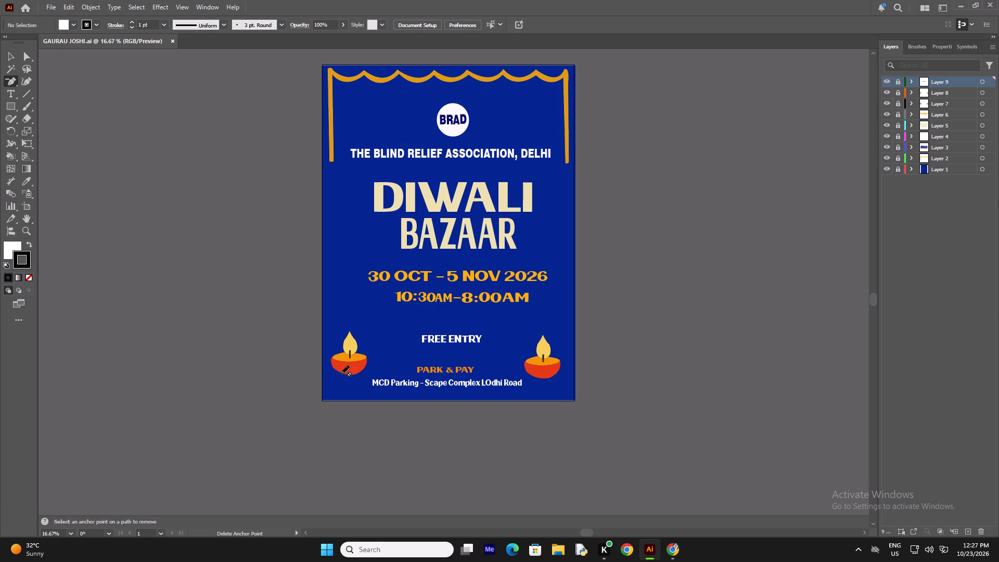
{"action": "scroll", "coordinate": [331, 374], "scroll_direction": "up", "scroll_amount": 3}
{"action": "left_click", "coordinate": [925, 301]}
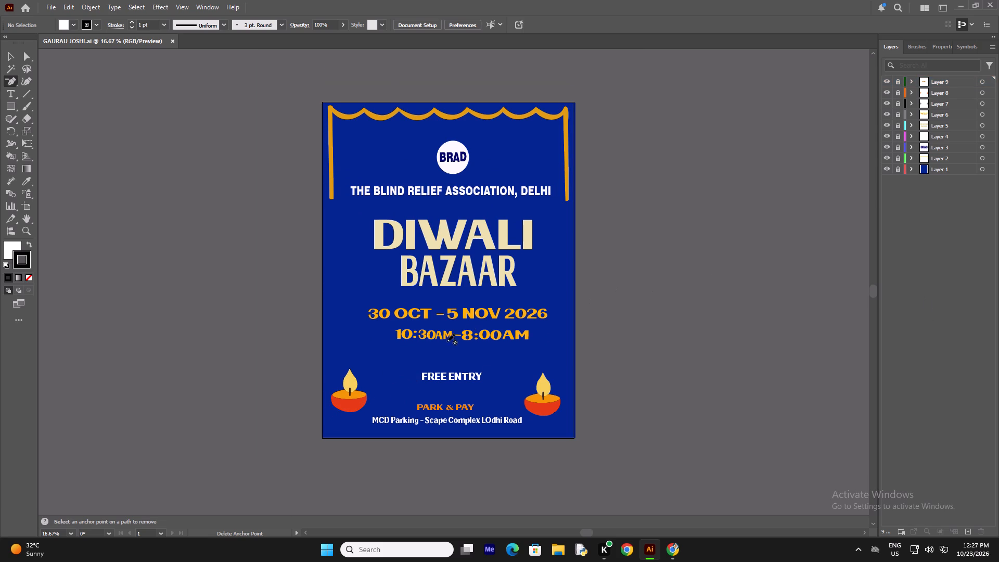